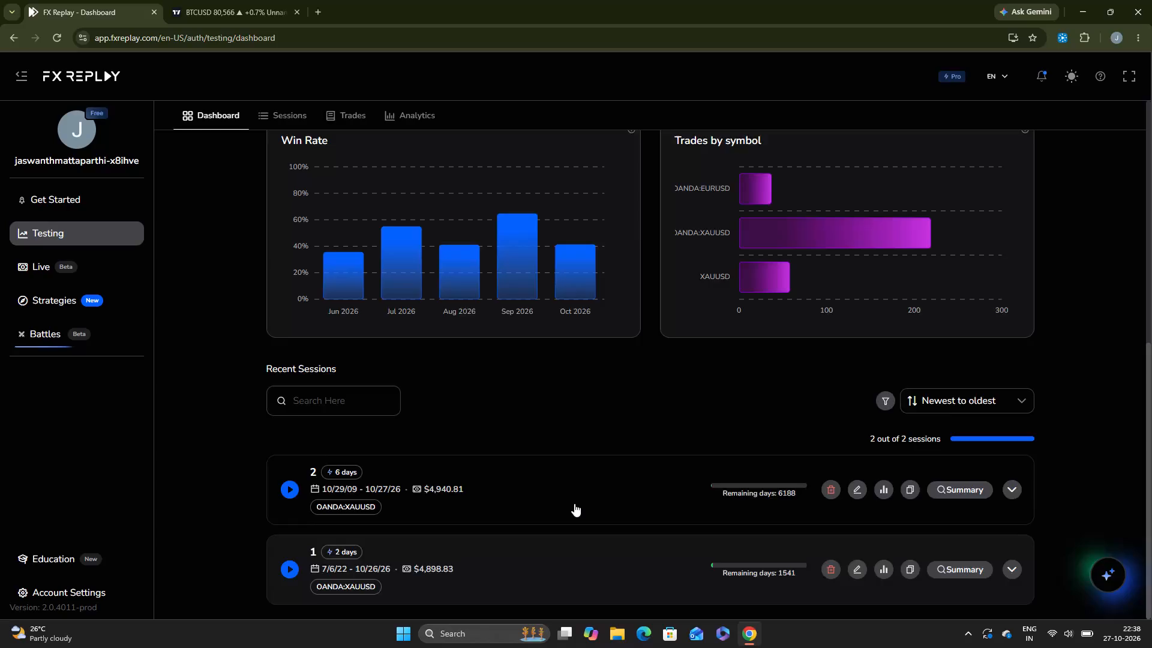
# Start session 2 for OANDA:XAUUSD from the recent sessions and show it in full screen.
pyautogui.scroll(1, 574, 503)
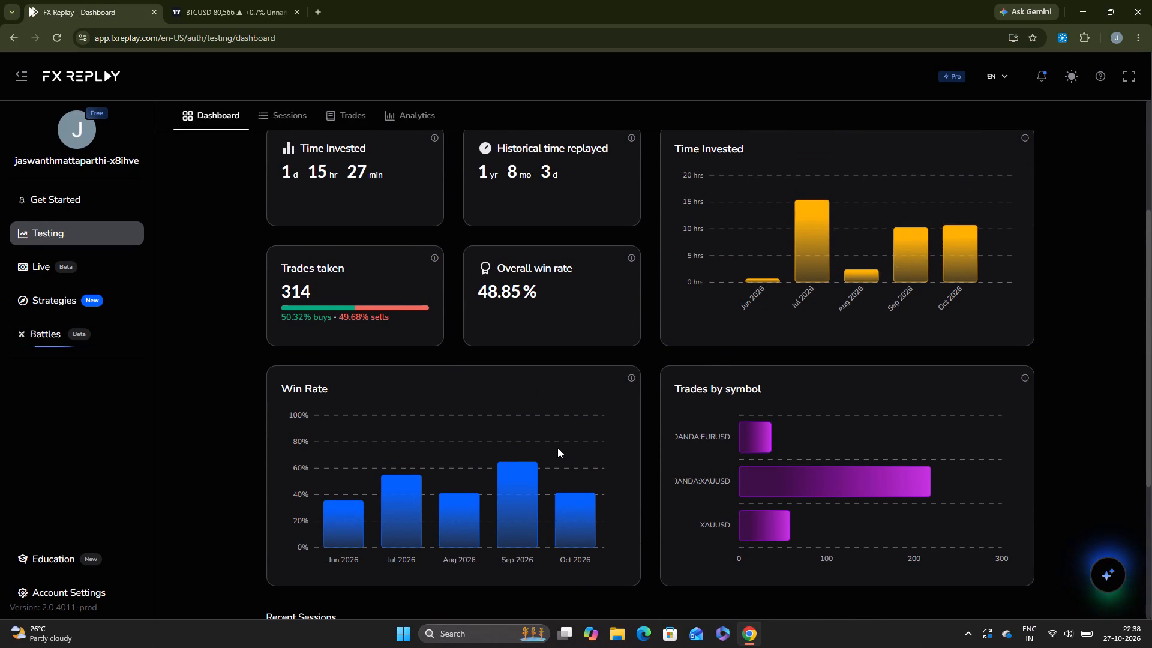
pyautogui.scroll(-7, 557, 448)
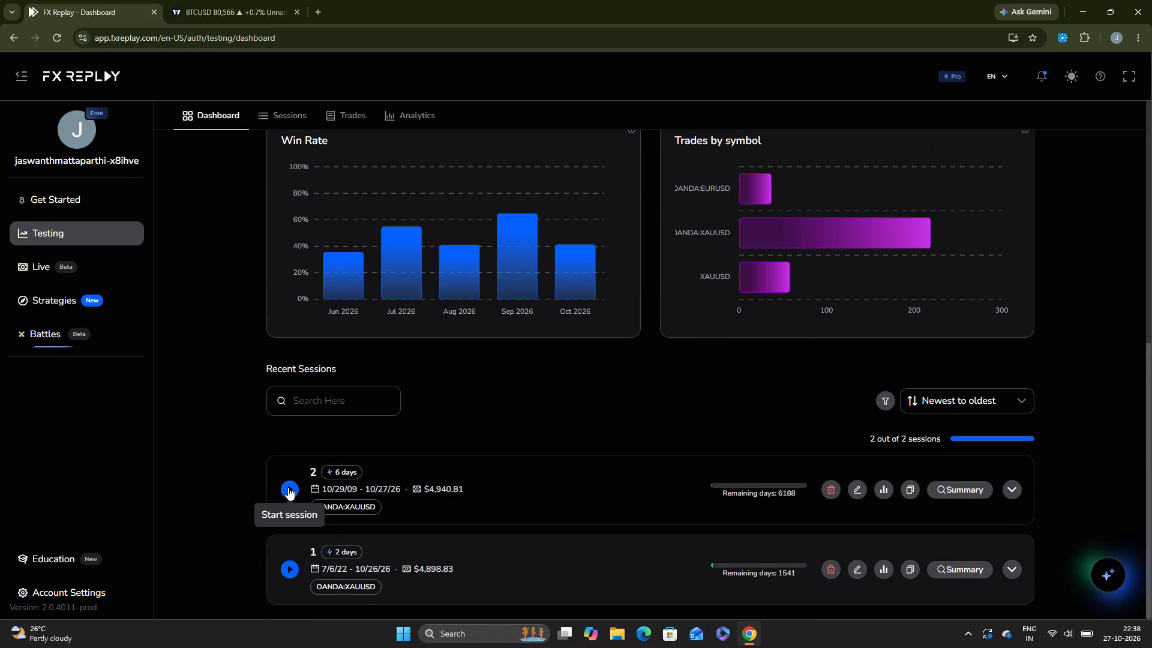
pyautogui.click(284, 488)
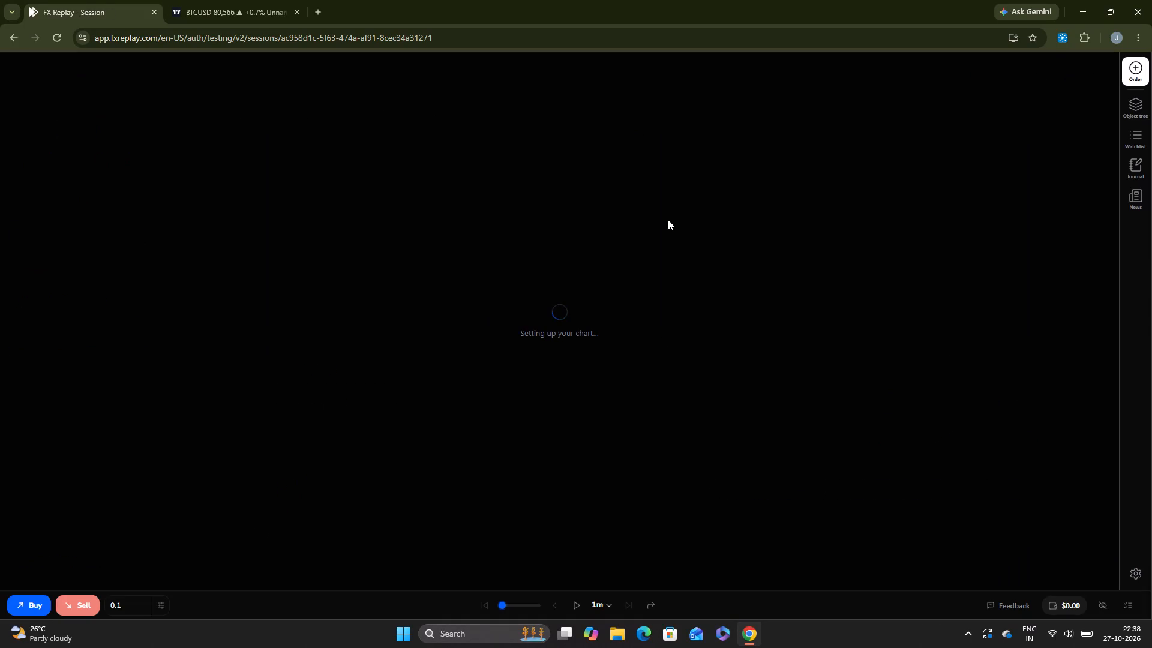
pyautogui.press('F11')
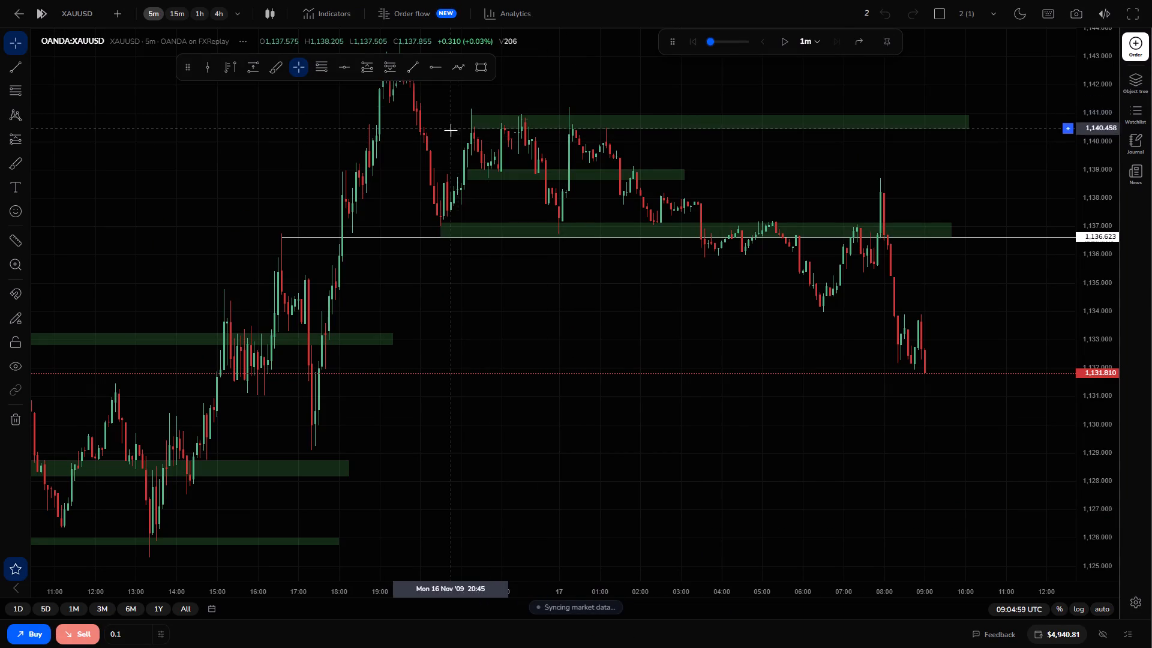
# Set the replay speed to 16x per second.
pyautogui.click(745, 43)
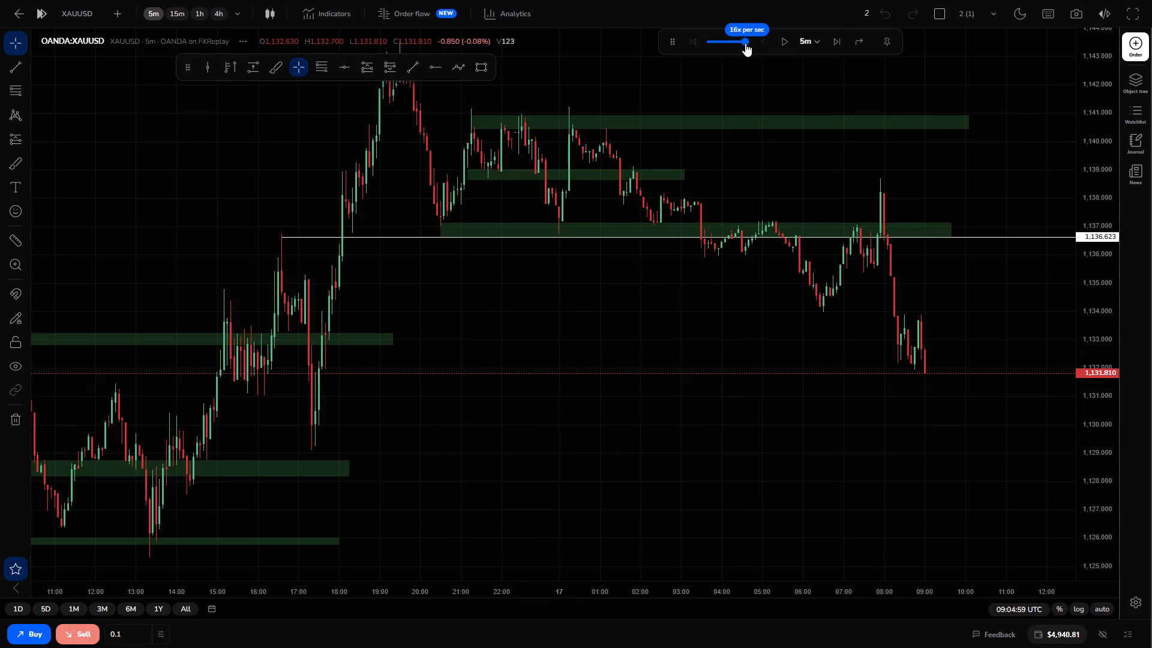
# Examine the XAUUSD price structure on the 4h timeframe, and return to the 5m timeframe to examine the recent candles.
pyautogui.moveTo(722, 187); pyautogui.dragTo(628, 251)
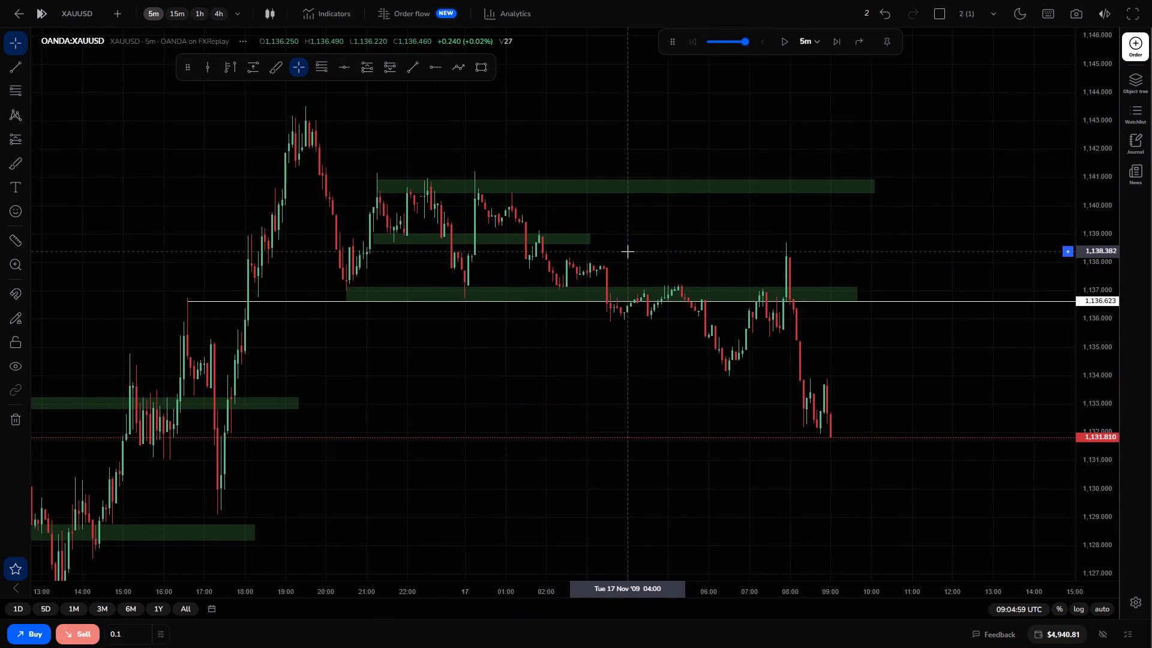
pyautogui.click(218, 19)
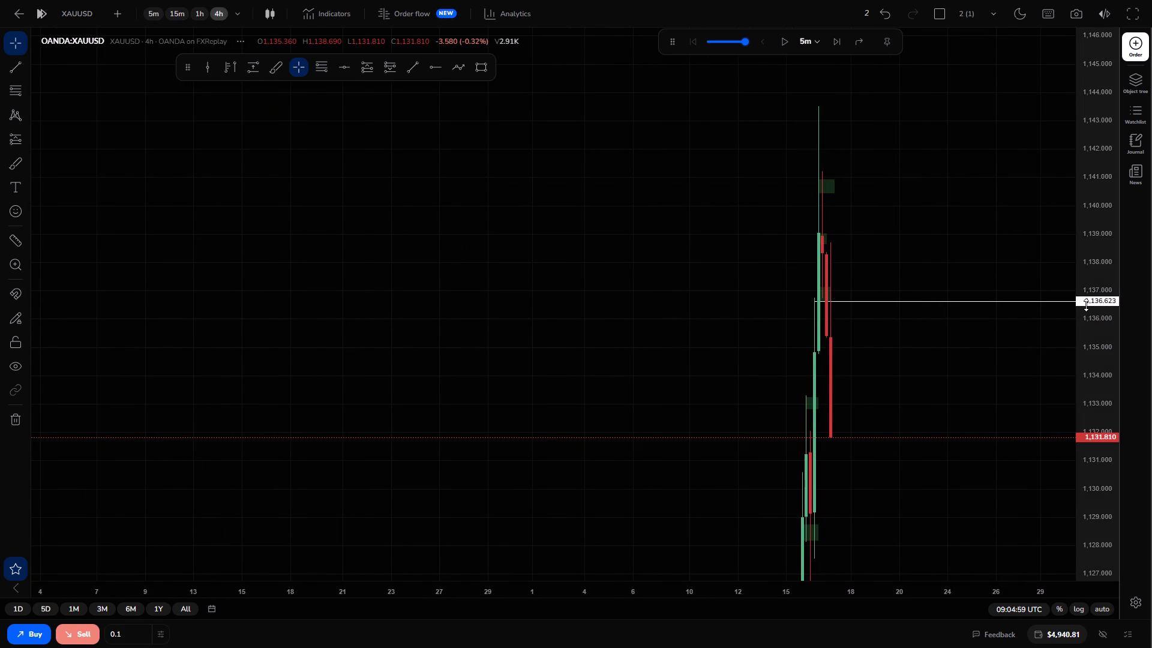
pyautogui.moveTo(1087, 305); pyautogui.dragTo(1061, 505)
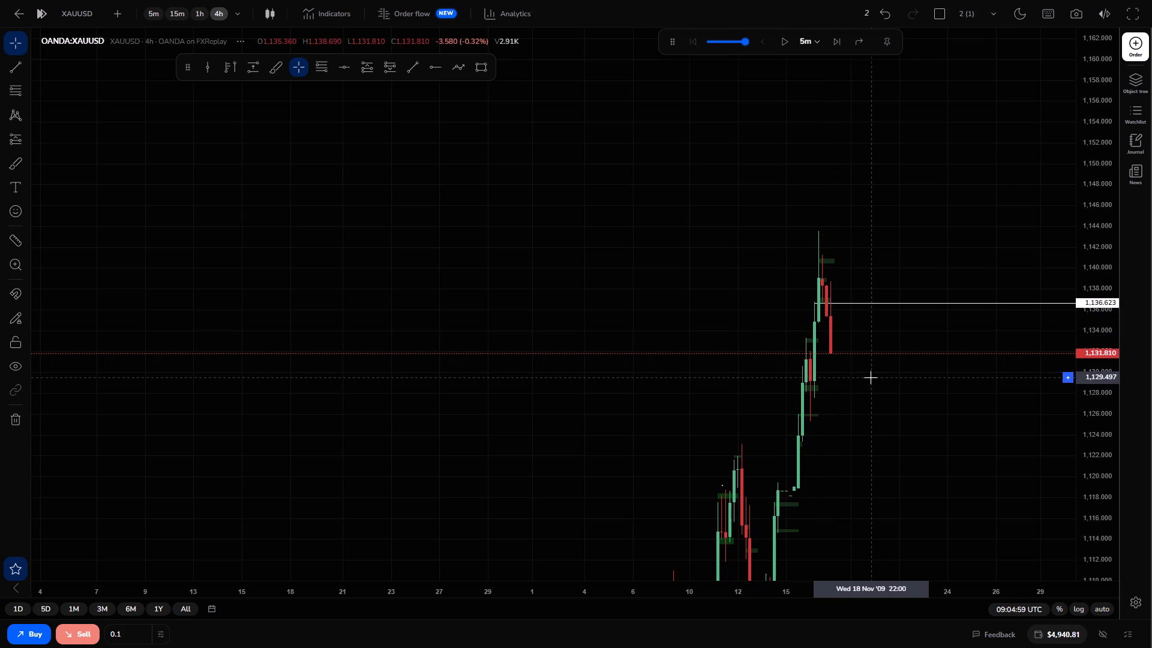
pyautogui.moveTo(871, 377); pyautogui.dragTo(847, 277)
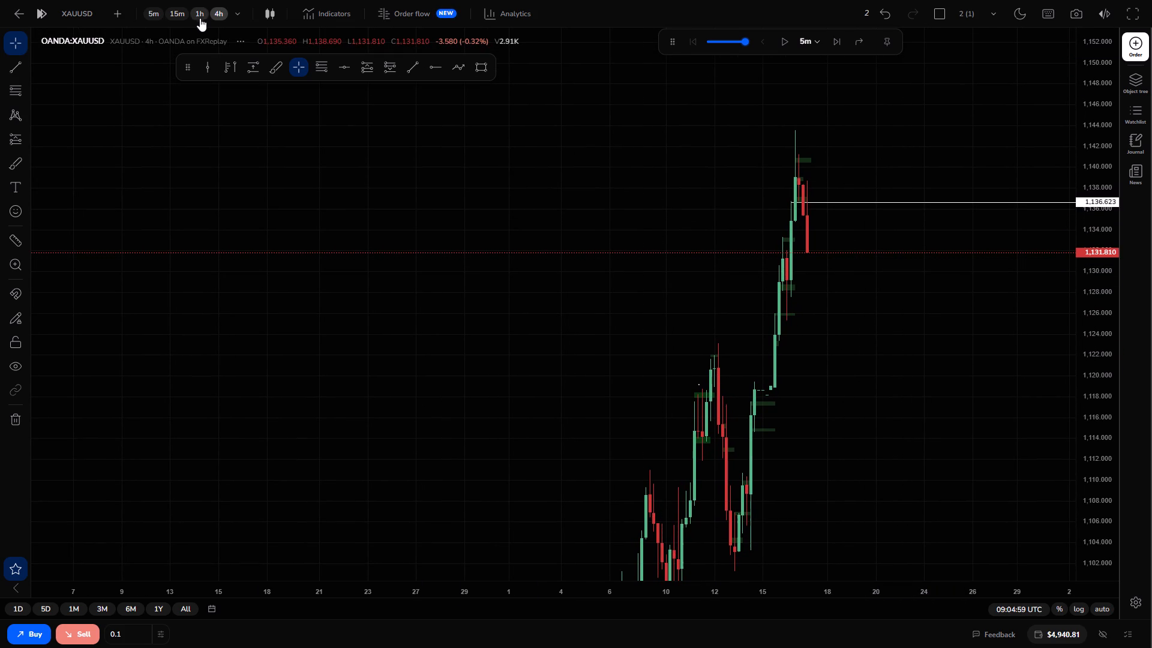
pyautogui.moveTo(155, 21); pyautogui.dragTo(153, 11)
pyautogui.click(153, 11)
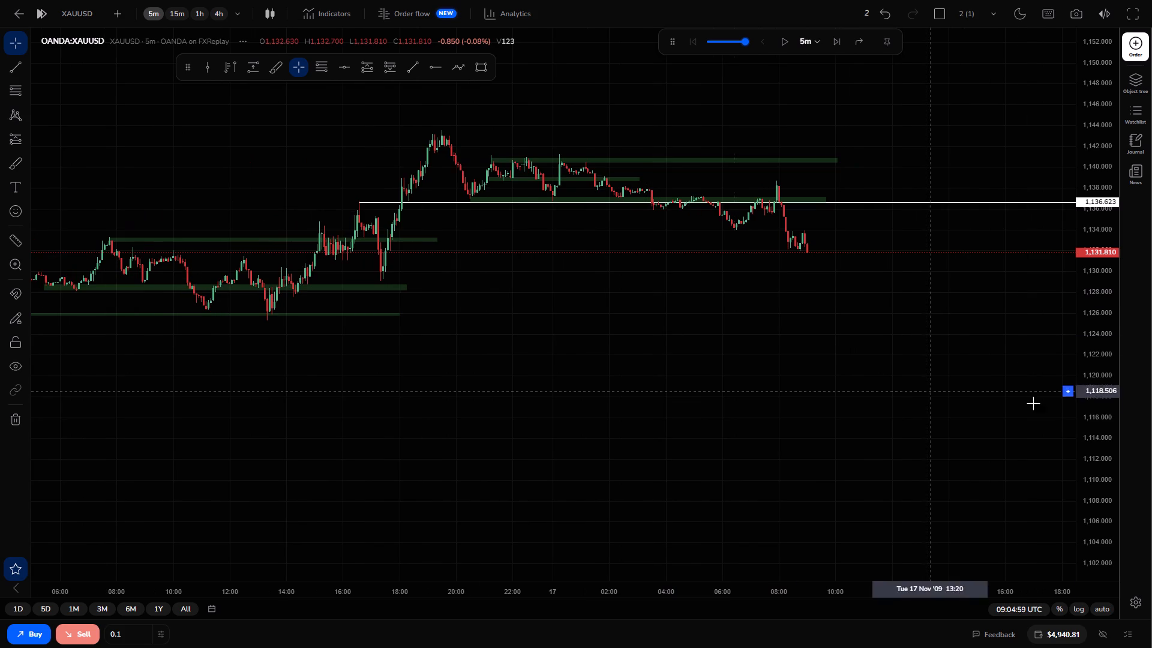
pyautogui.click(1096, 424)
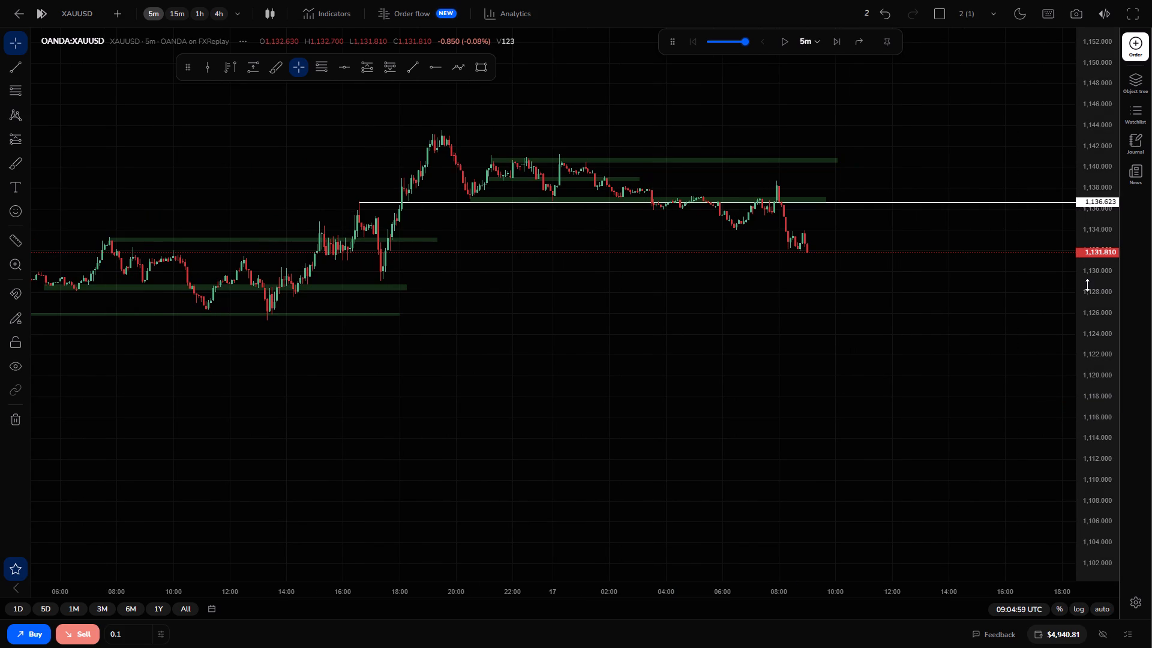
pyautogui.moveTo(1087, 285); pyautogui.dragTo(1055, 94)
pyautogui.moveTo(724, 152); pyautogui.dragTo(838, 382)
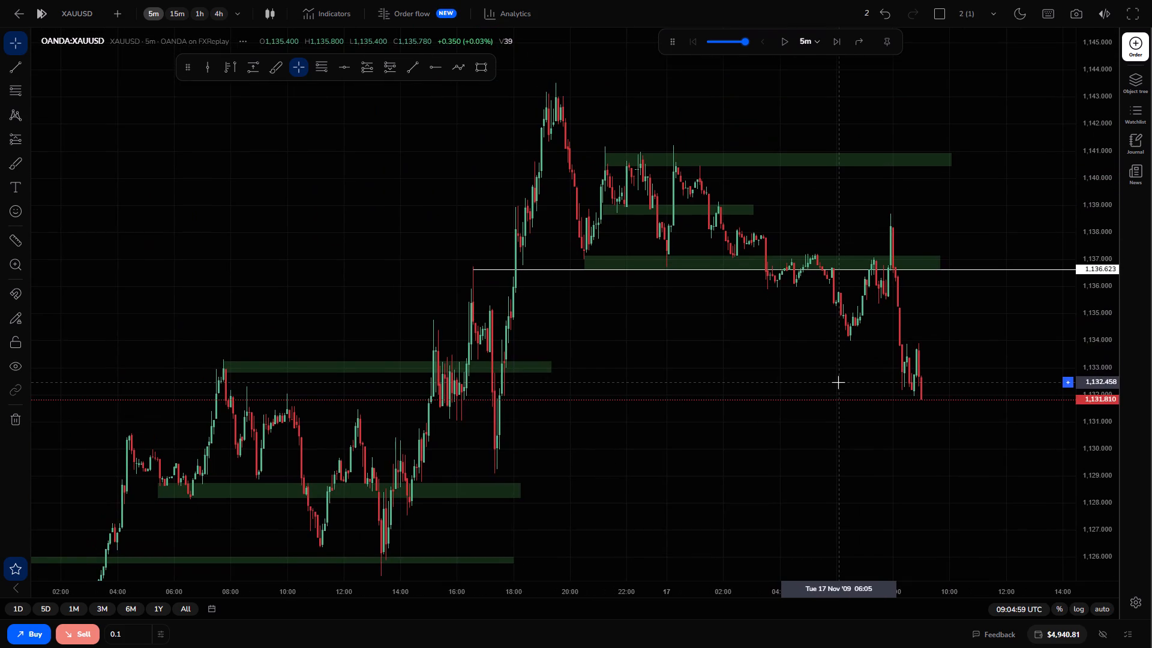
pyautogui.moveTo(907, 406); pyautogui.dragTo(837, 357)
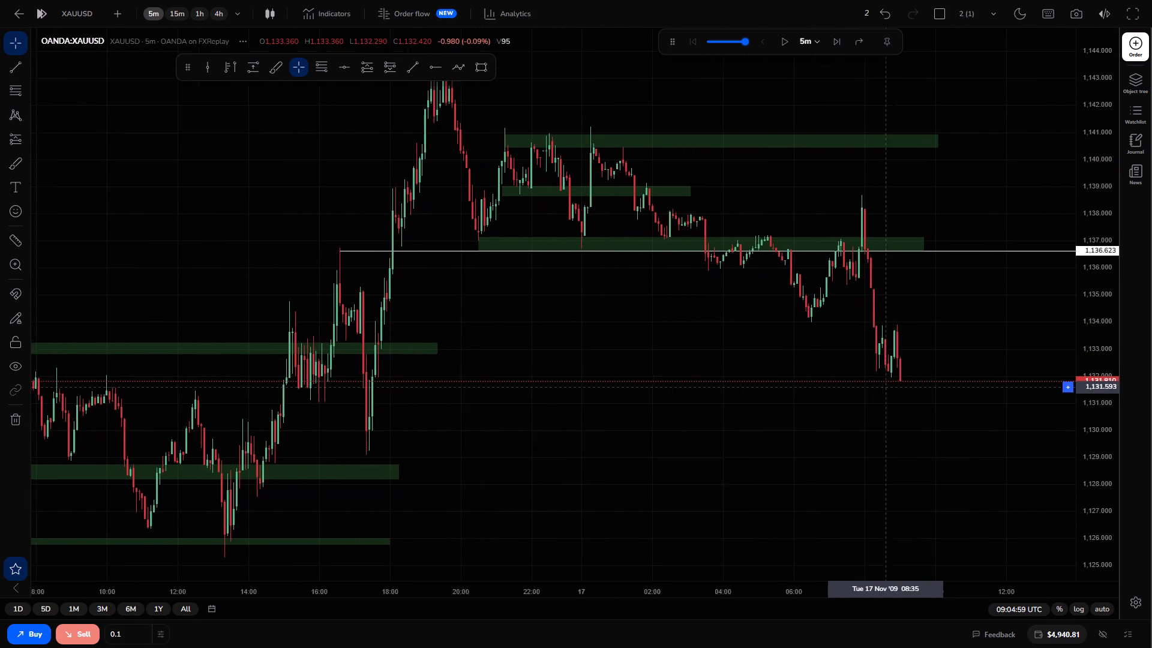
pyautogui.moveTo(837, 357); pyautogui.dragTo(803, 359)
pyautogui.moveTo(883, 309); pyautogui.dragTo(865, 325)
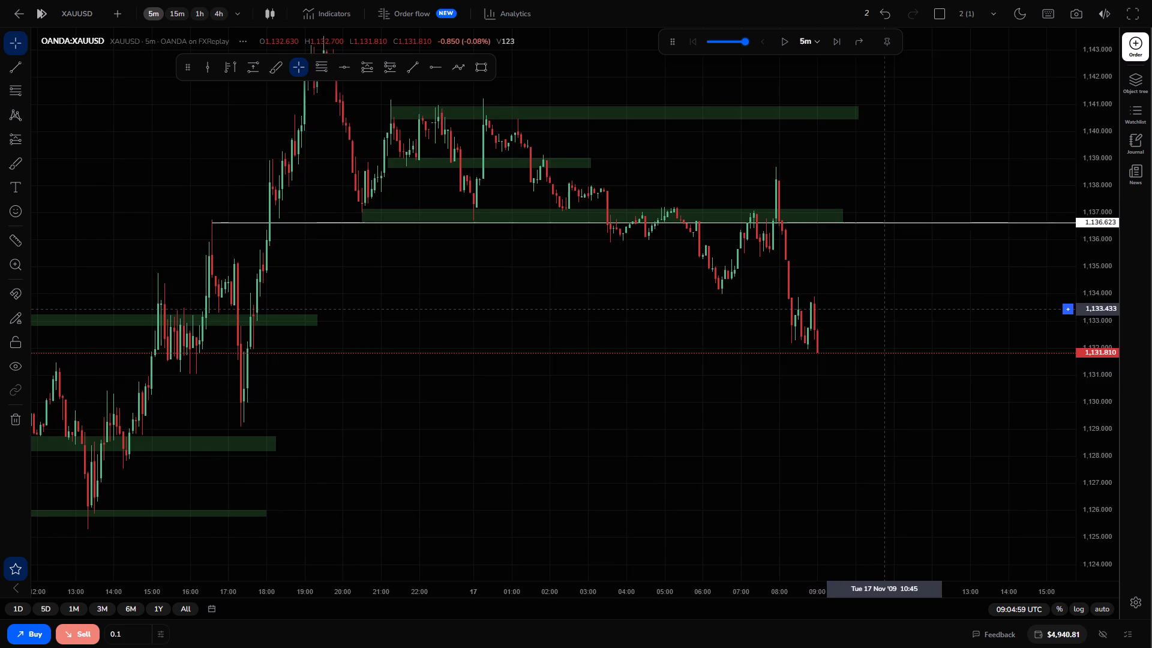
pyautogui.moveTo(865, 325); pyautogui.dragTo(878, 319)
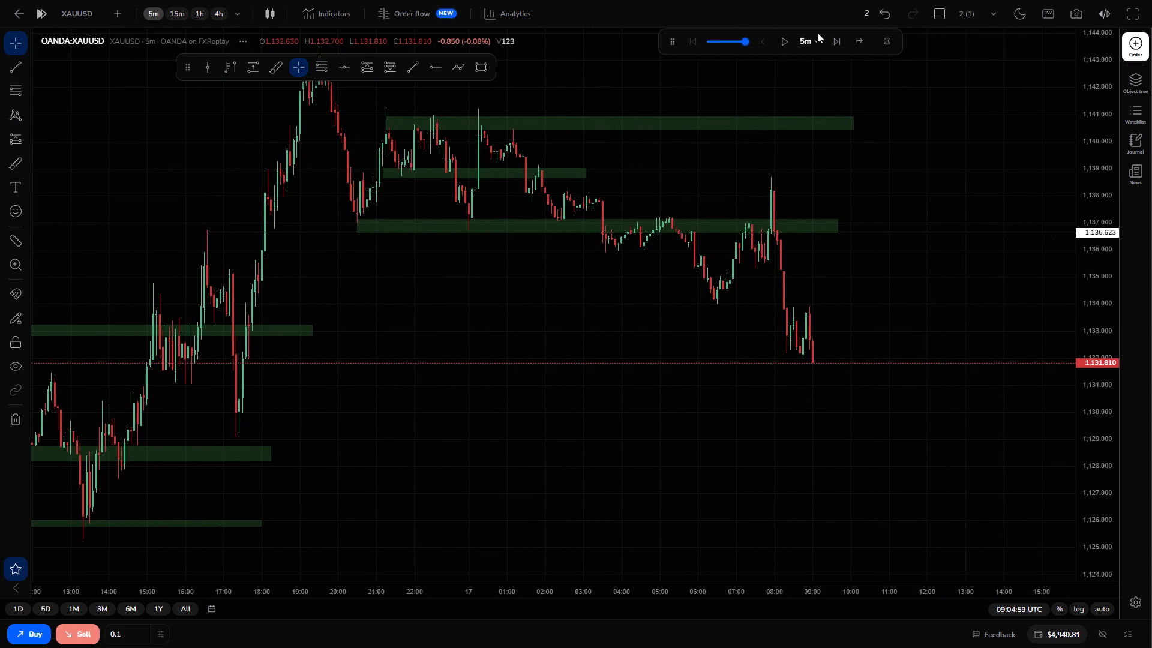
# Play the replay and pause it at about 10:00 UTC on 17 November 2009.
pyautogui.click(781, 45)
pyautogui.click(781, 45)
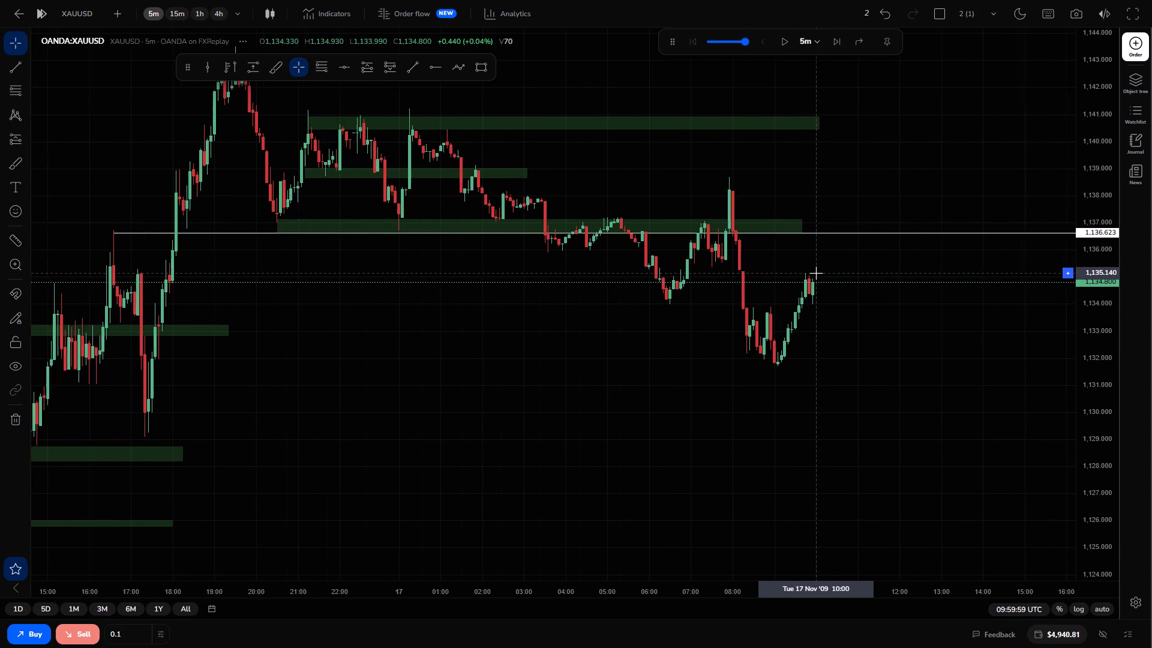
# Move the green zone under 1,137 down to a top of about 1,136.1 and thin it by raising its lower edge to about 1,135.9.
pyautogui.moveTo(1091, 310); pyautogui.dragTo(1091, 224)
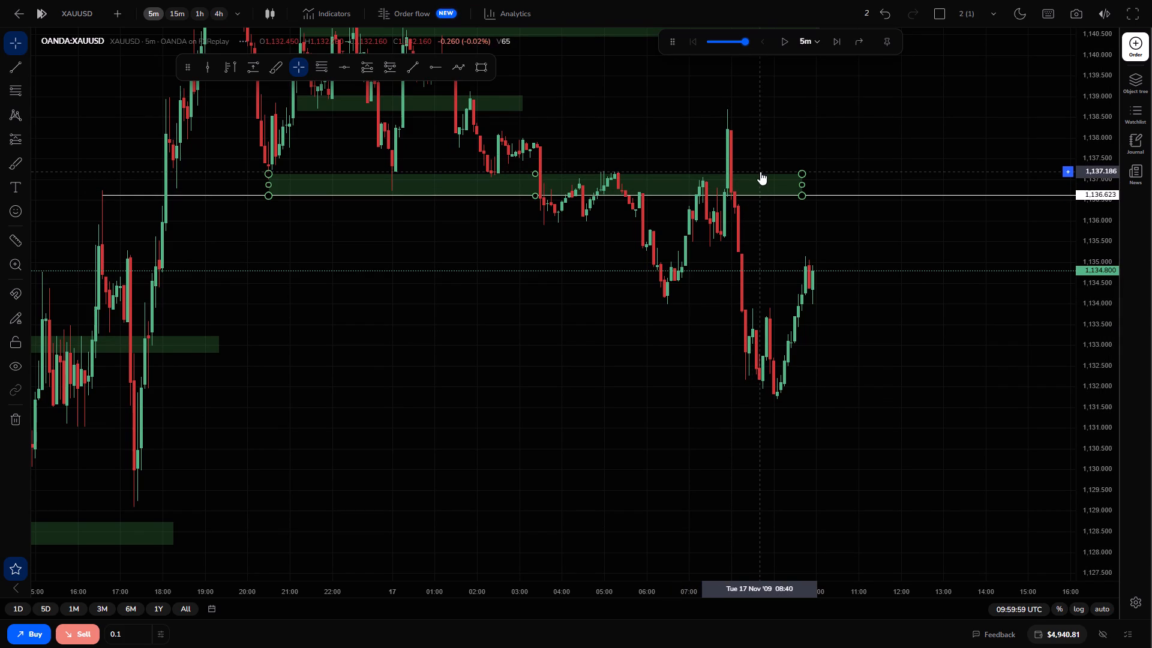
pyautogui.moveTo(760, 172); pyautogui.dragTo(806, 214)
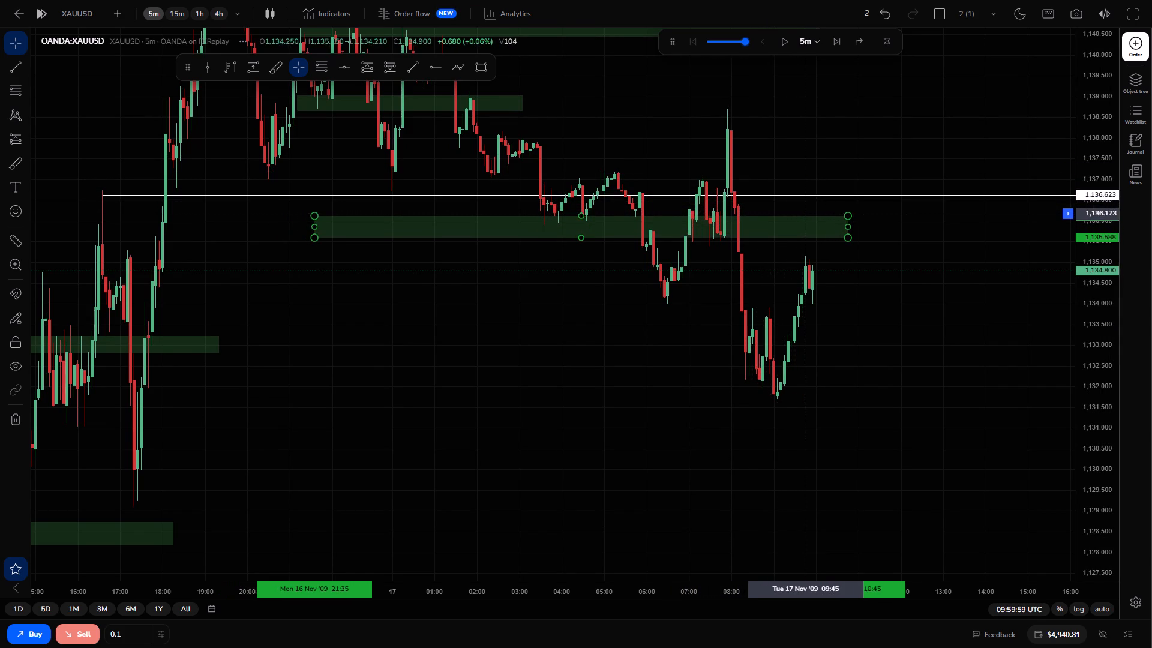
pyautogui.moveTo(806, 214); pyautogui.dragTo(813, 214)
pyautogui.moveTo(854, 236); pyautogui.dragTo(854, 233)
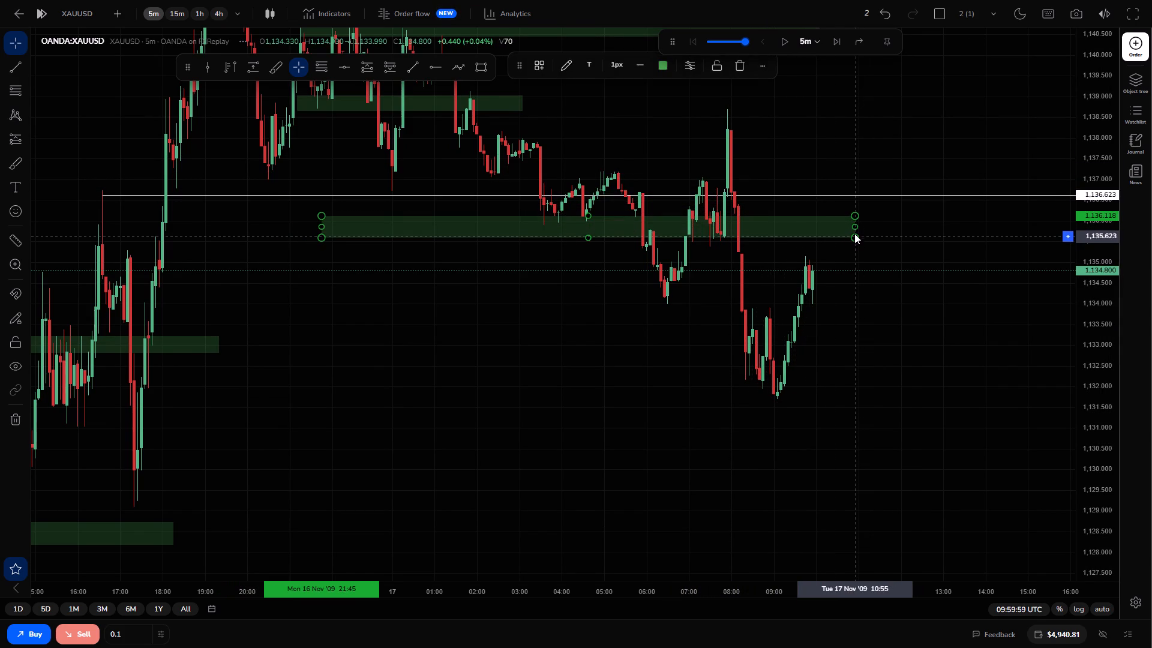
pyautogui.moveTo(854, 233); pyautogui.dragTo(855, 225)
# Advance the replay in single 5m candles to about 12:55 UTC on 17 November 2009.
pyautogui.moveTo(849, 269); pyautogui.dragTo(854, 204)
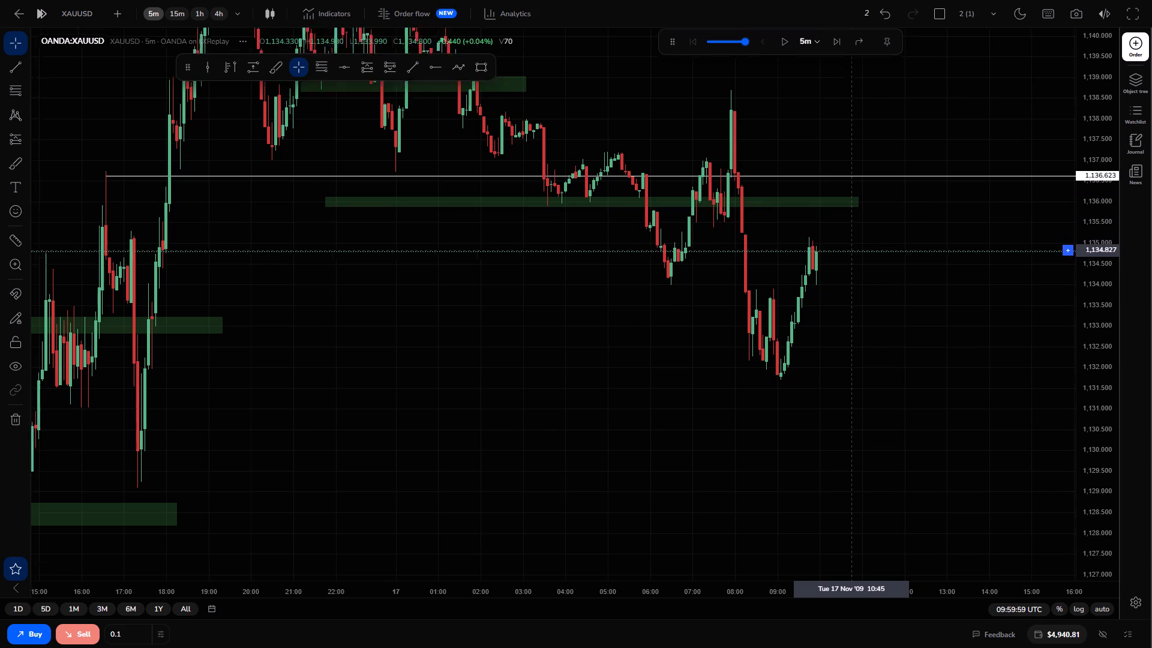
pyautogui.moveTo(854, 204); pyautogui.dragTo(844, 232)
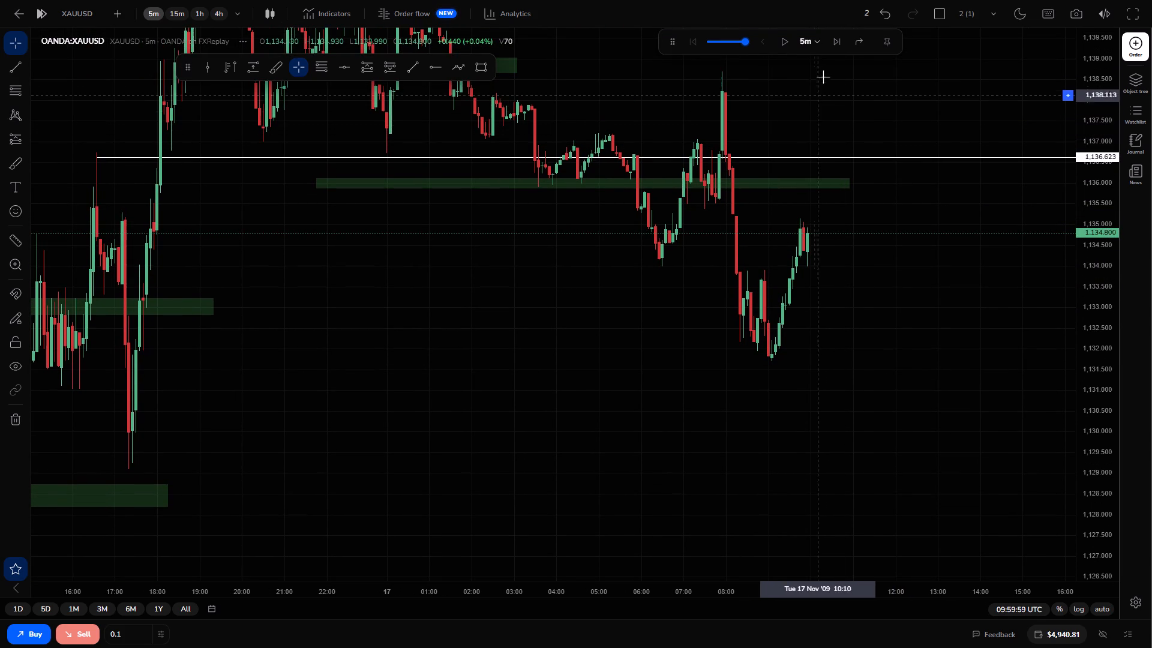
pyautogui.tripleClick(833, 41)
pyautogui.click(833, 41)
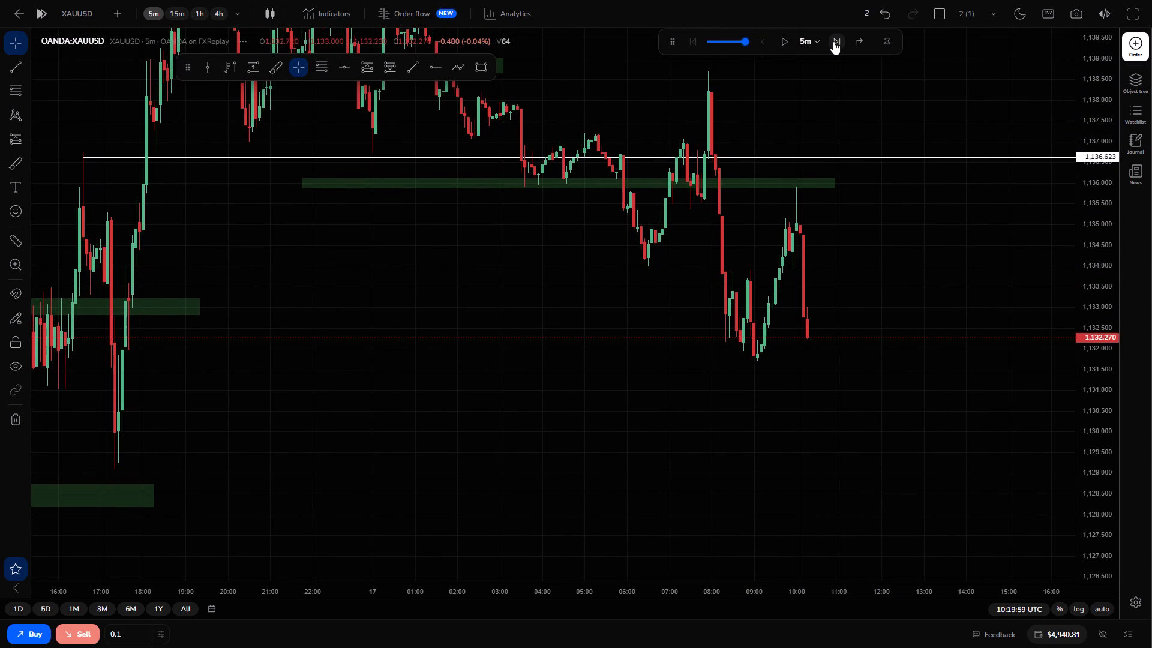
pyautogui.tripleClick(833, 41)
pyautogui.tripleClick(833, 41)
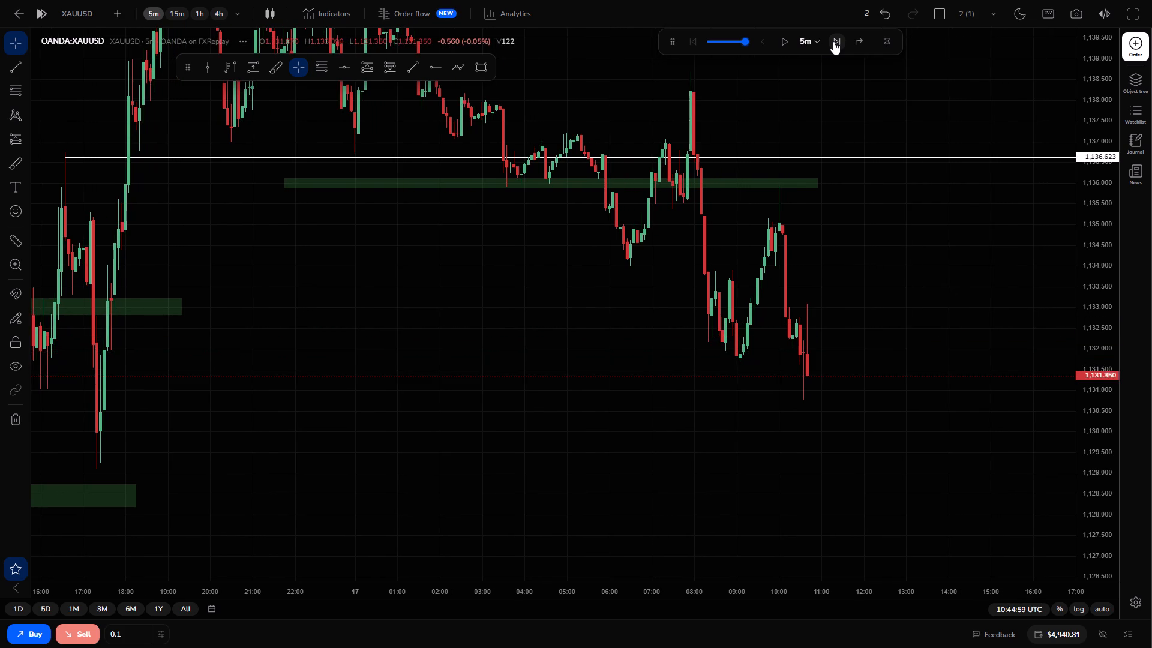
pyautogui.tripleClick(833, 41)
pyautogui.tripleClick(833, 41)
pyautogui.tripleClick(833, 41)
pyautogui.tripleClick(833, 41)
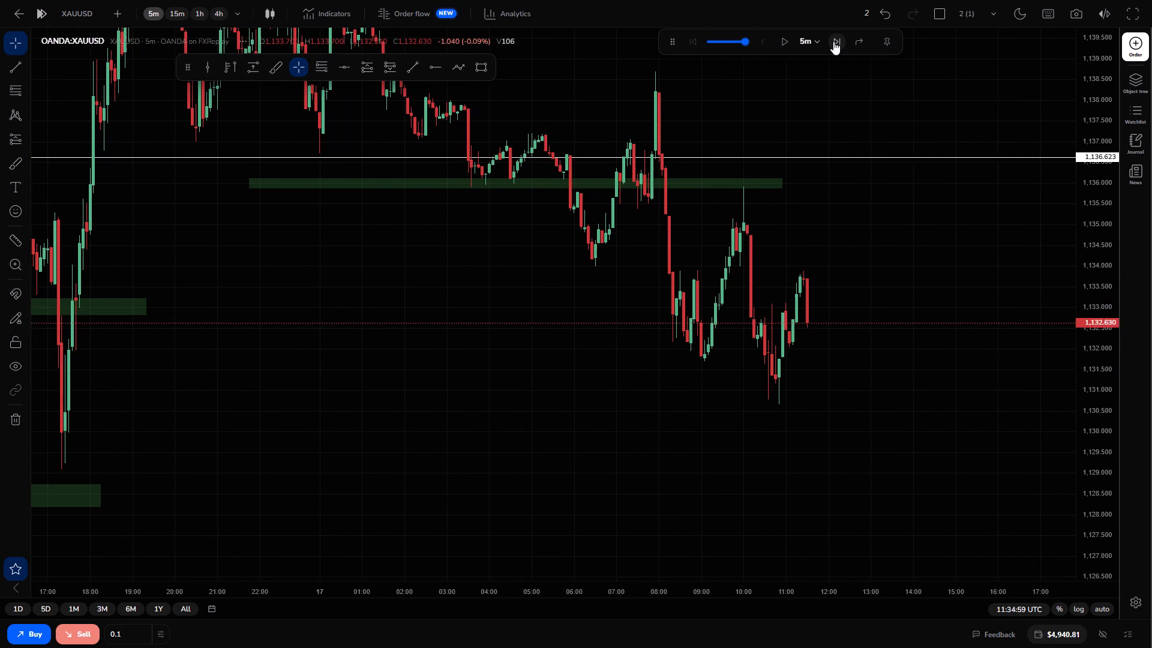
pyautogui.tripleClick(833, 41)
pyautogui.tripleClick(833, 41)
pyautogui.tripleClick(833, 41)
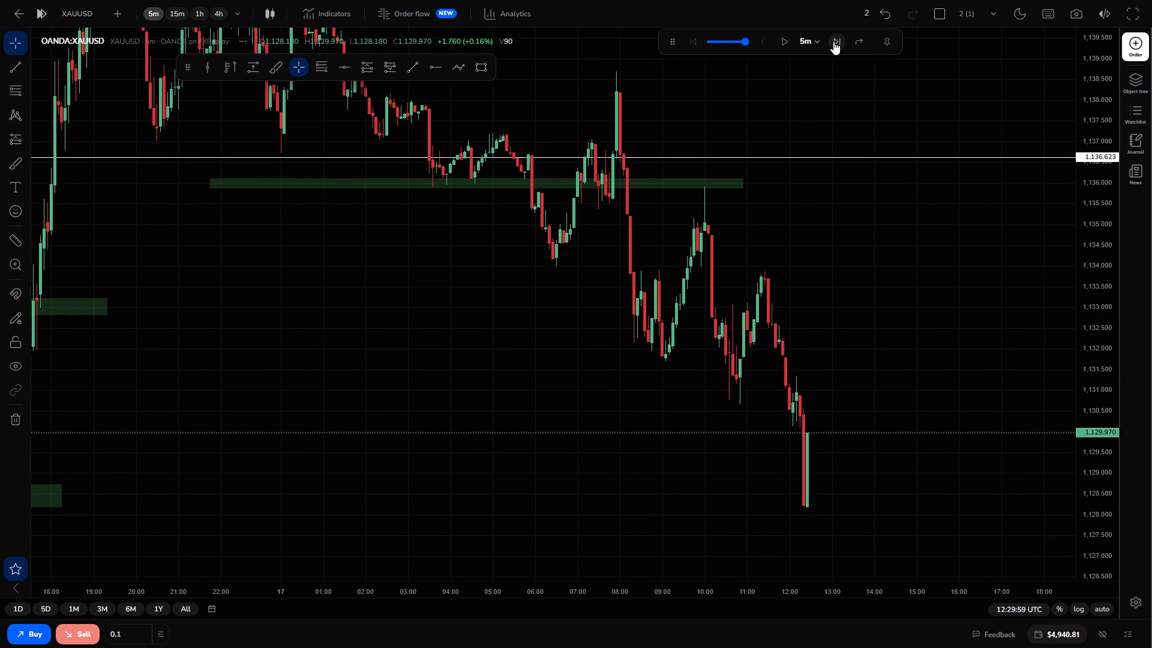
pyautogui.tripleClick(833, 41)
pyautogui.click(833, 41)
# Remove all zones and the horizontal line at 1,136.623 from the XAUUSD chart.
pyautogui.moveTo(754, 250); pyautogui.dragTo(794, 238)
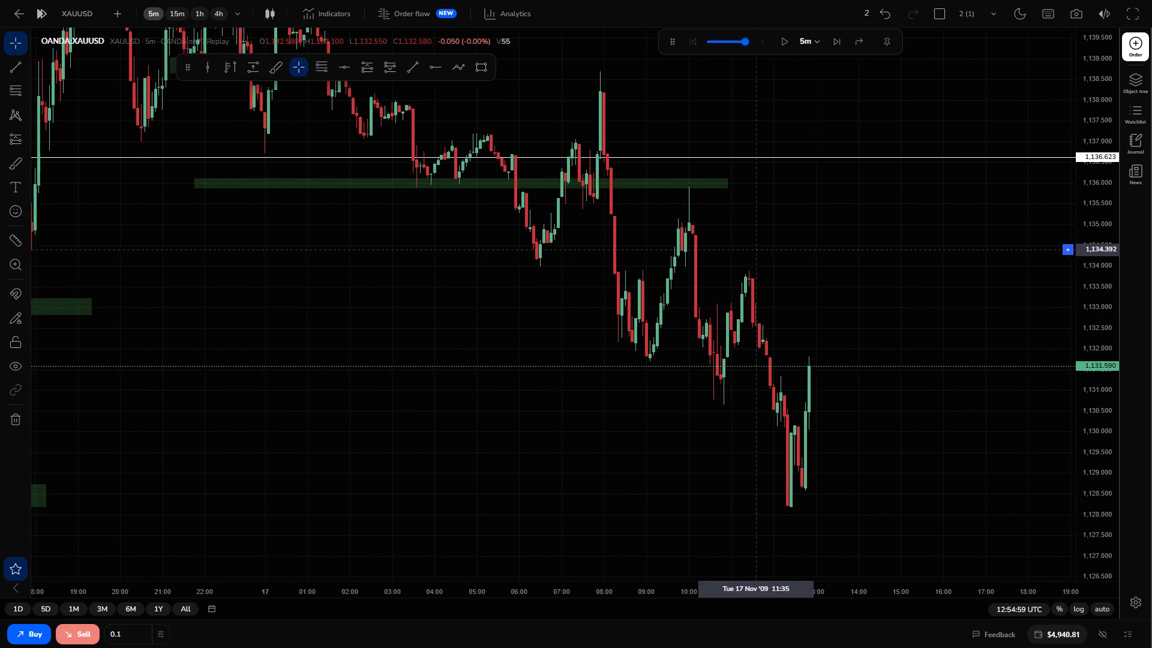
pyautogui.moveTo(794, 238); pyautogui.dragTo(830, 233)
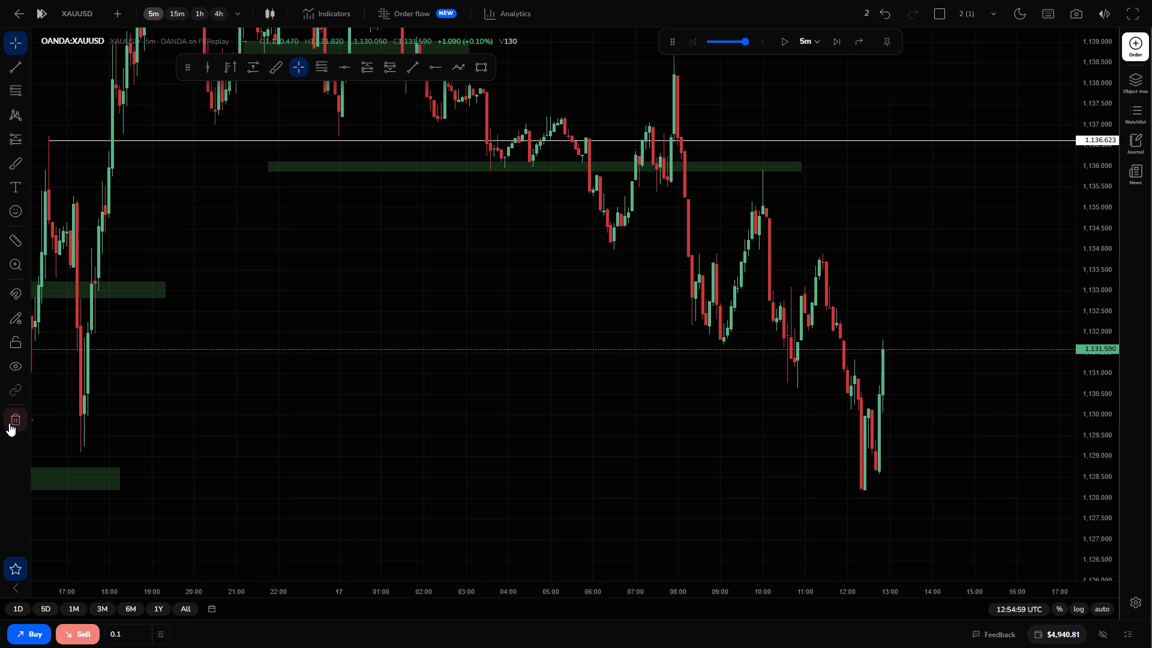
pyautogui.click(9, 423)
# Examine the cleared 5m chart, comparing the swing highs and lows leading up to the latest candle.
pyautogui.moveTo(656, 407); pyautogui.dragTo(506, 364)
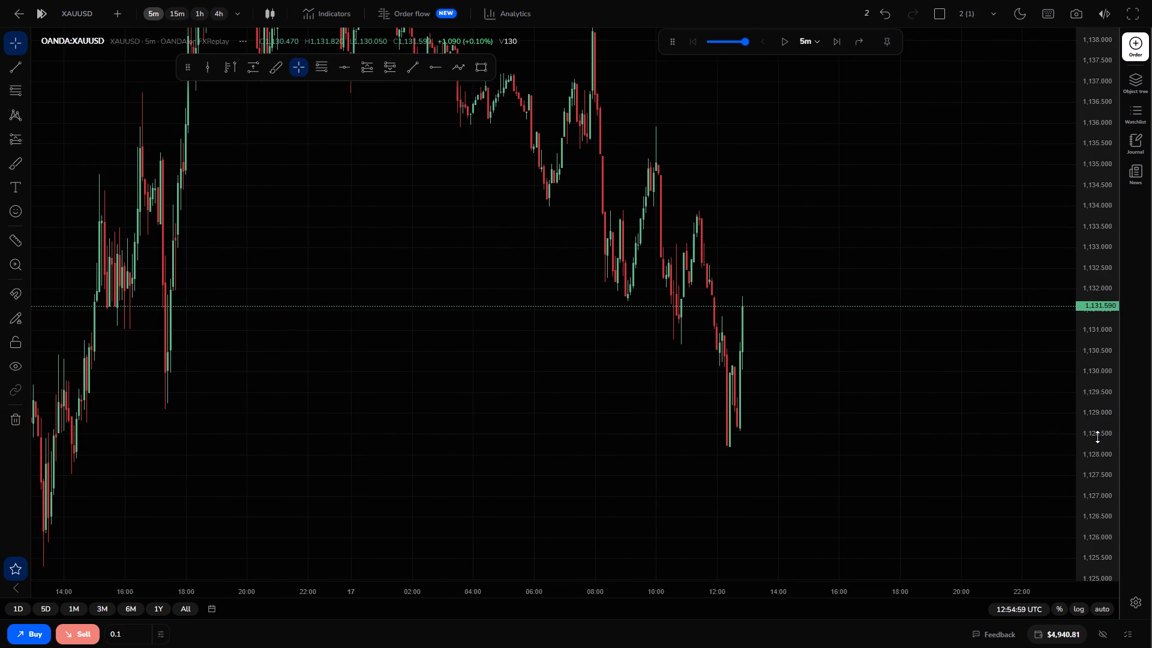
pyautogui.moveTo(1085, 416); pyautogui.dragTo(1078, 555)
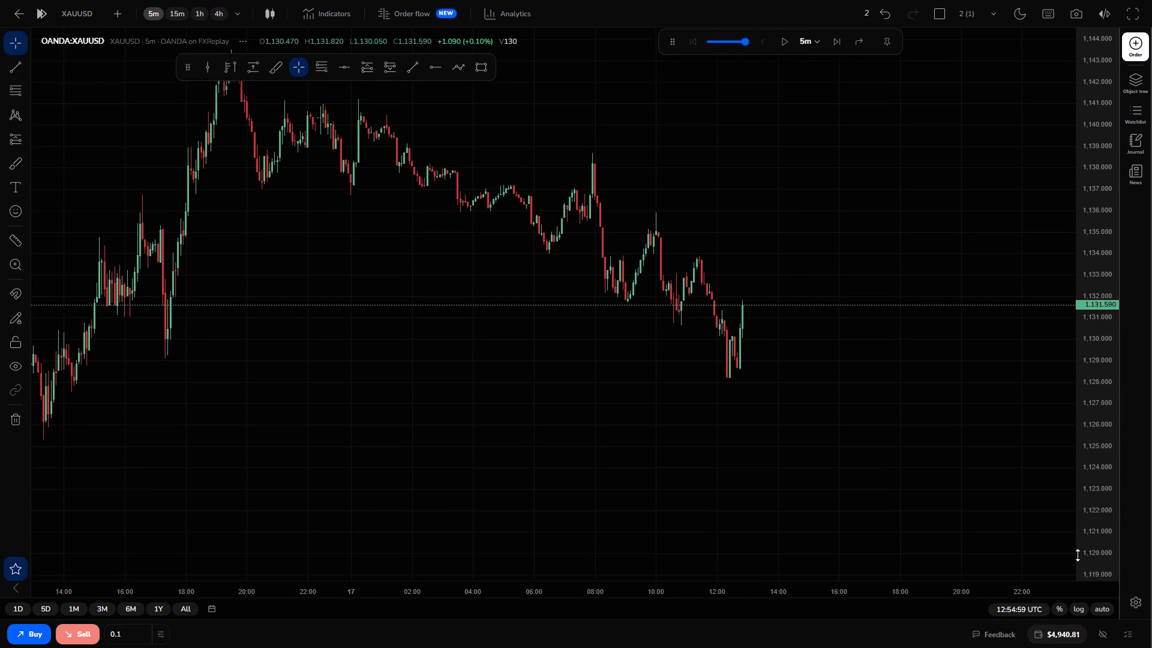
pyautogui.moveTo(1078, 555); pyautogui.dragTo(1078, 556)
pyautogui.scroll(1, 648, 333)
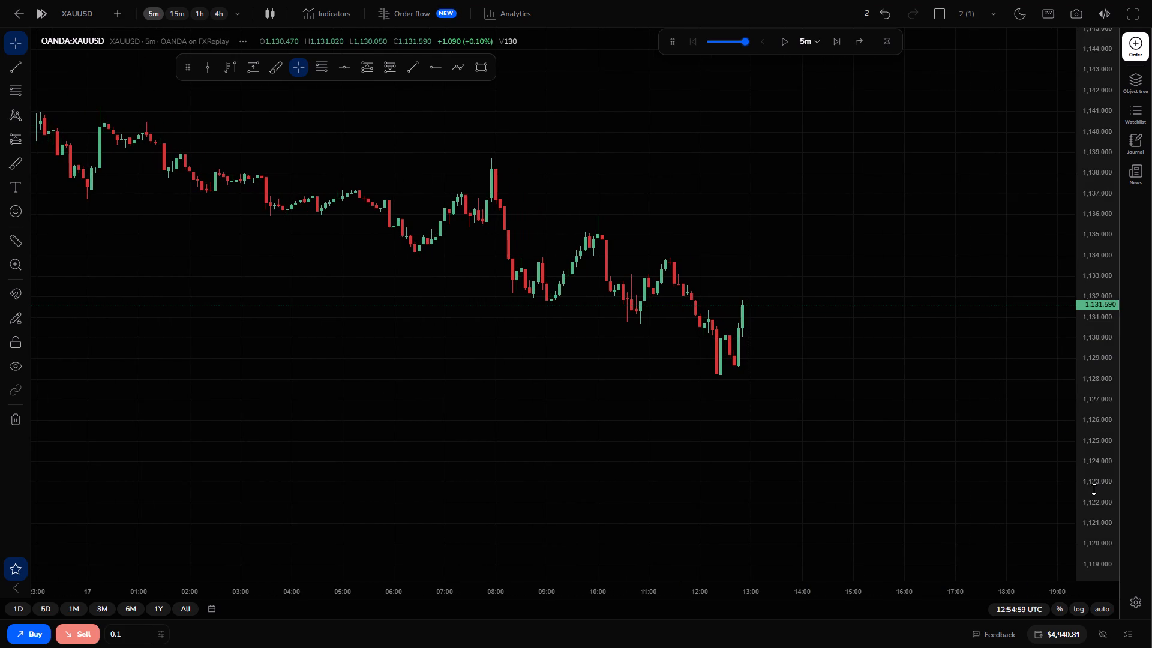
pyautogui.moveTo(1094, 489); pyautogui.dragTo(1109, 381)
pyautogui.moveTo(670, 405); pyautogui.dragTo(811, 435)
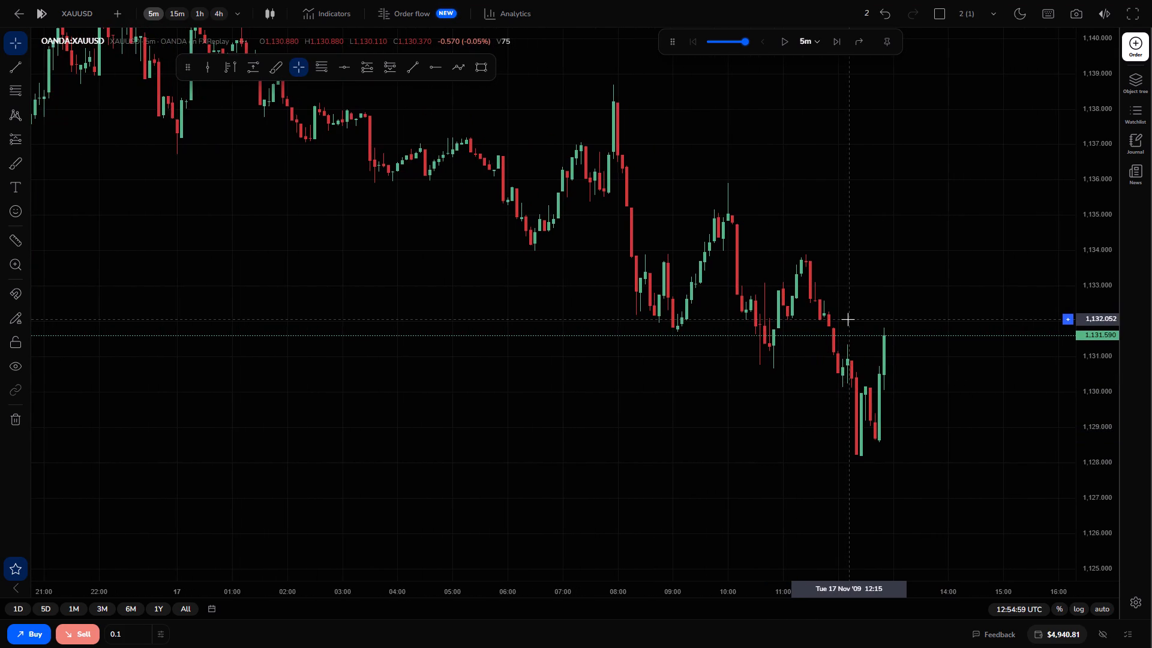
pyautogui.moveTo(1107, 295); pyautogui.dragTo(1112, 314)
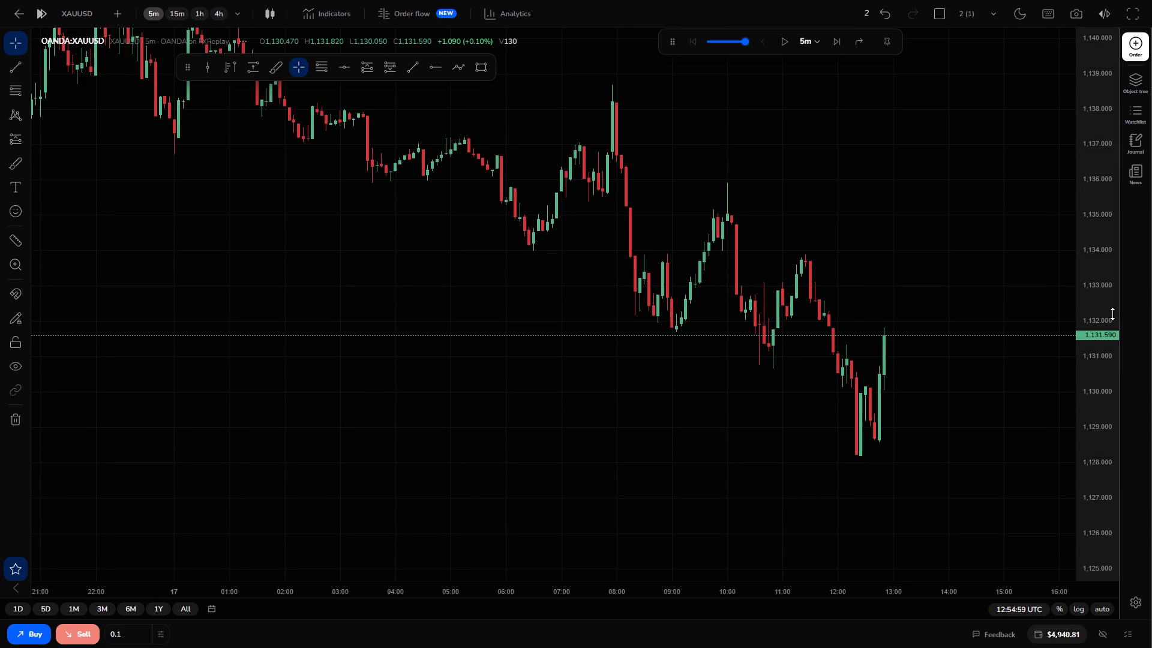
pyautogui.moveTo(1112, 314); pyautogui.dragTo(1112, 356)
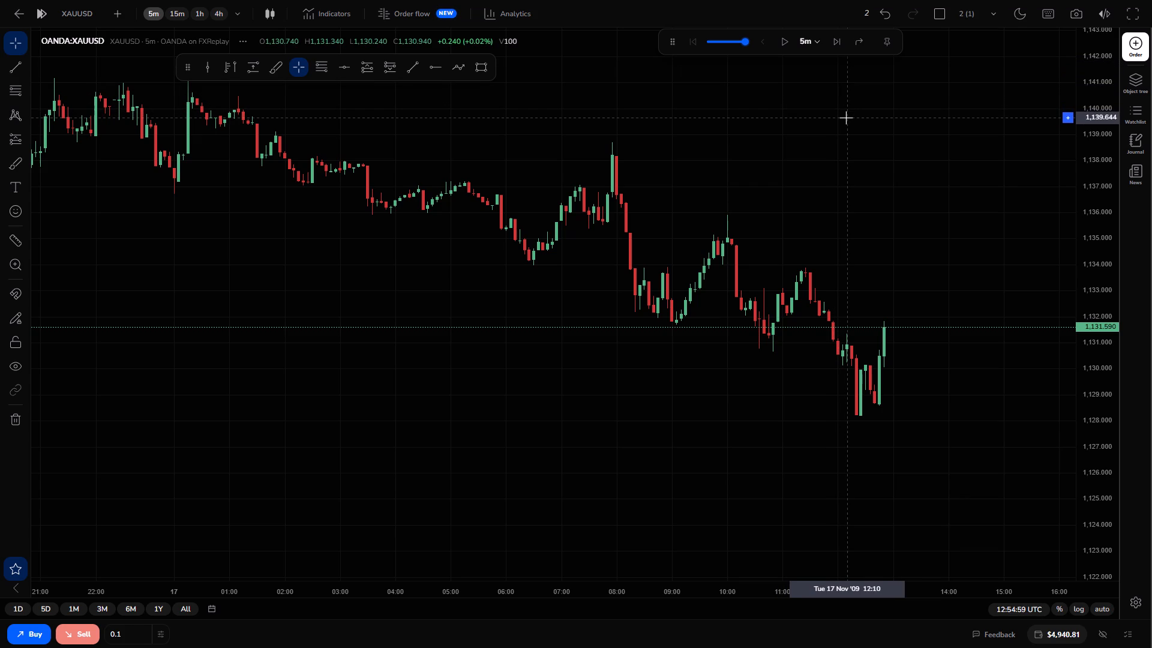
# Advance the replay by five 5m candles to about 13:20 UTC.
pyautogui.tripleClick(832, 43)
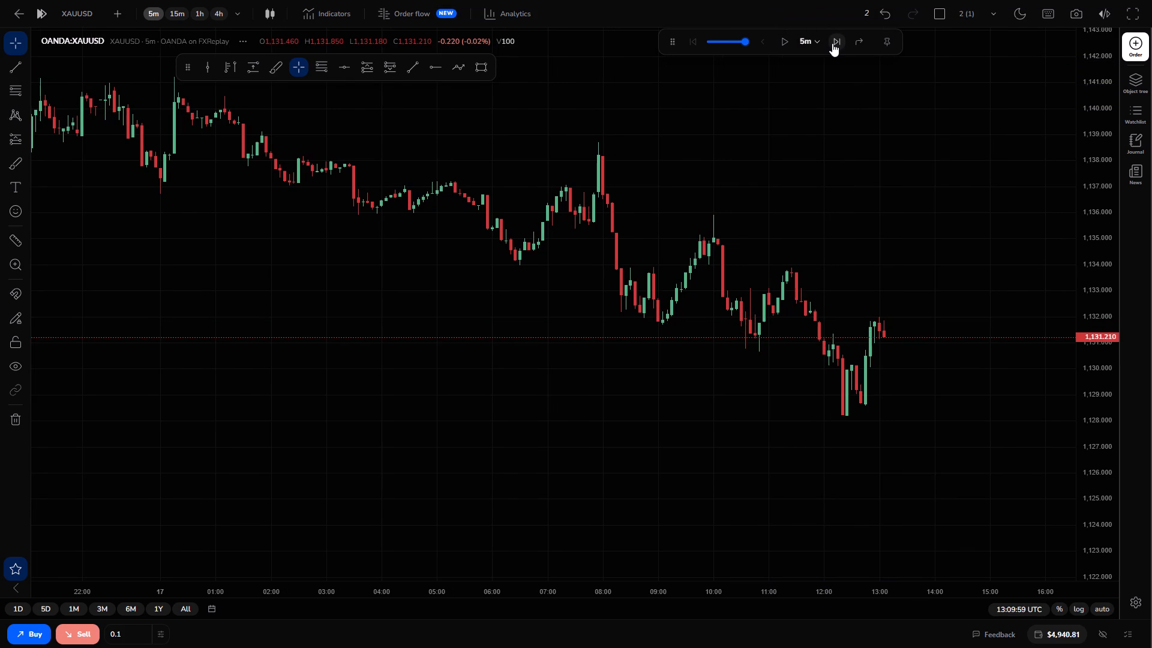
pyautogui.doubleClick(832, 43)
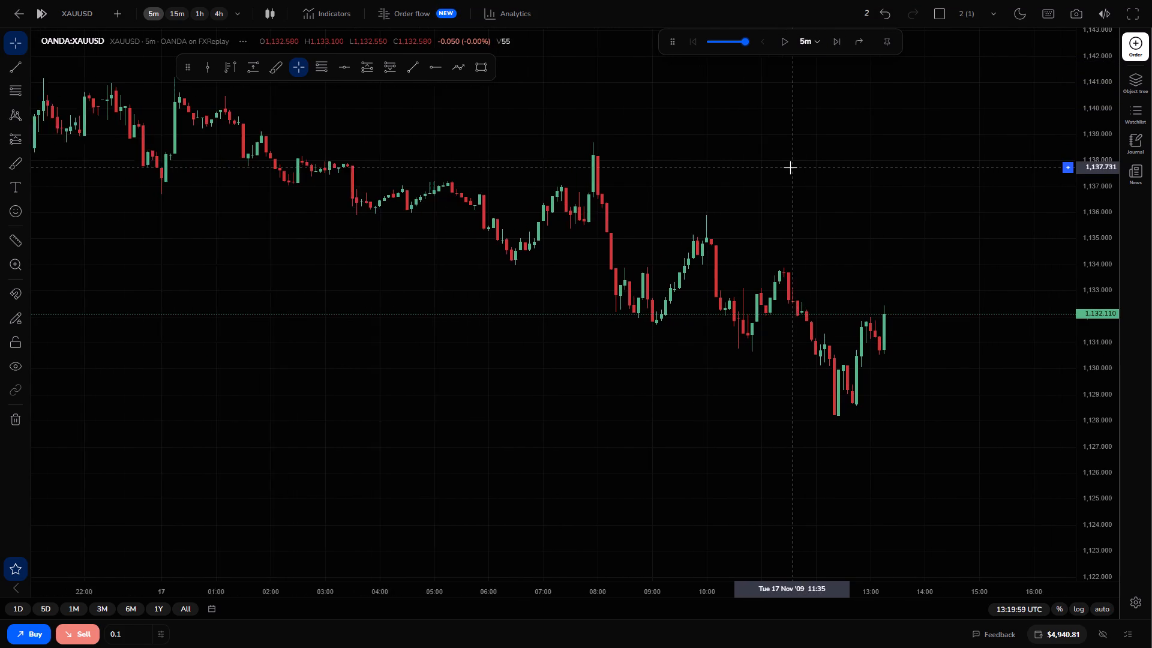
# Play the replay to about 15:05 UTC, then step through 5m candles to about 15:40 UTC on 17 November 2009.
pyautogui.click(782, 37)
pyautogui.click(782, 37)
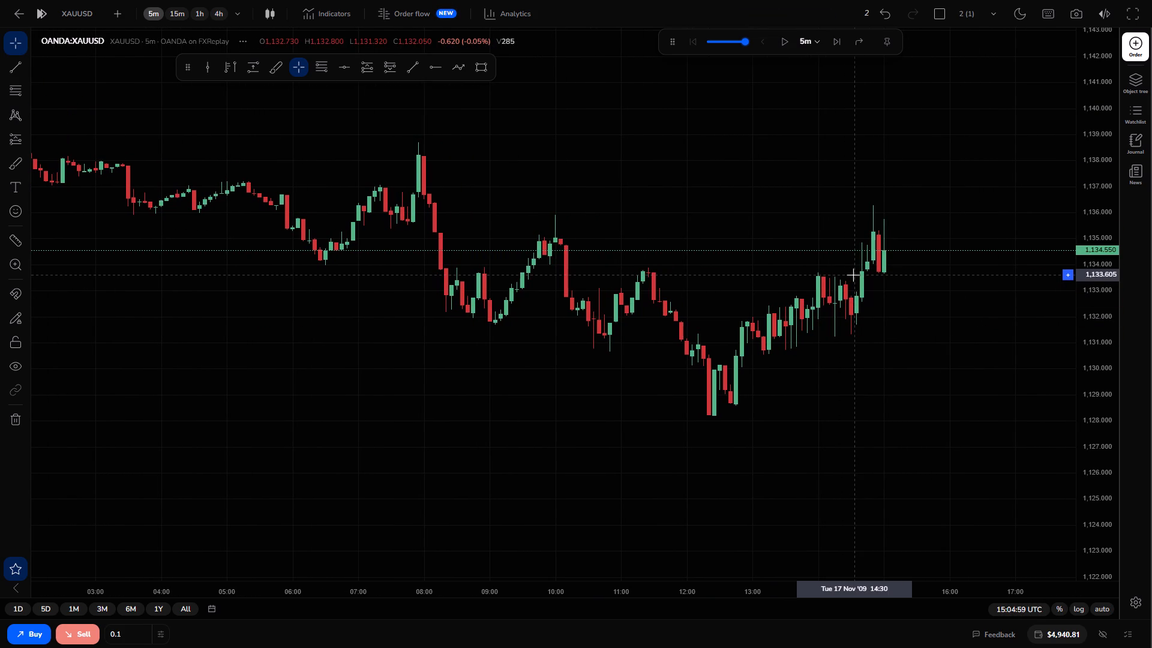
pyautogui.moveTo(1106, 255); pyautogui.dragTo(1090, 249)
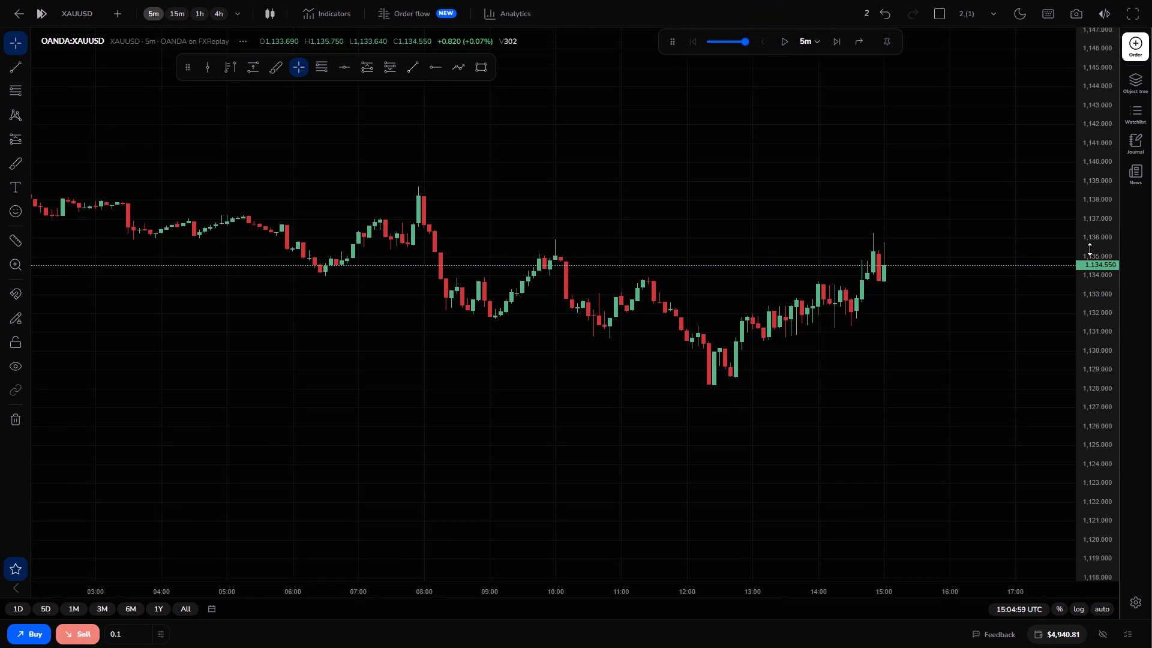
pyautogui.moveTo(1090, 249); pyautogui.dragTo(1073, 183)
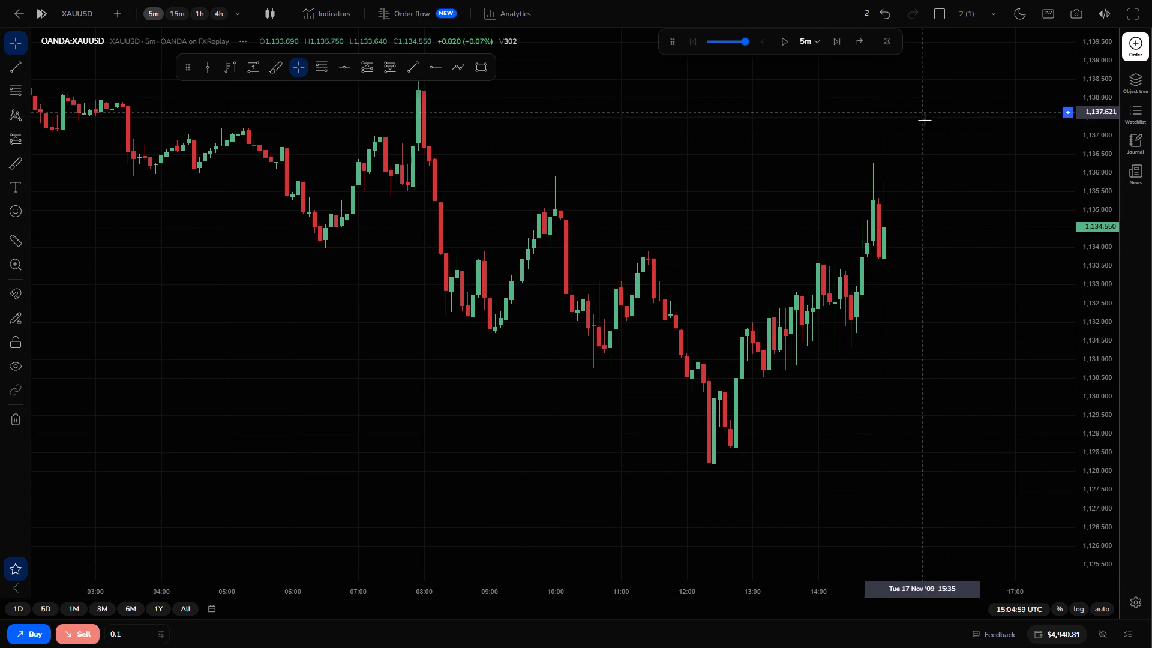
pyautogui.doubleClick(829, 41)
pyautogui.tripleClick(829, 41)
pyautogui.doubleClick(829, 41)
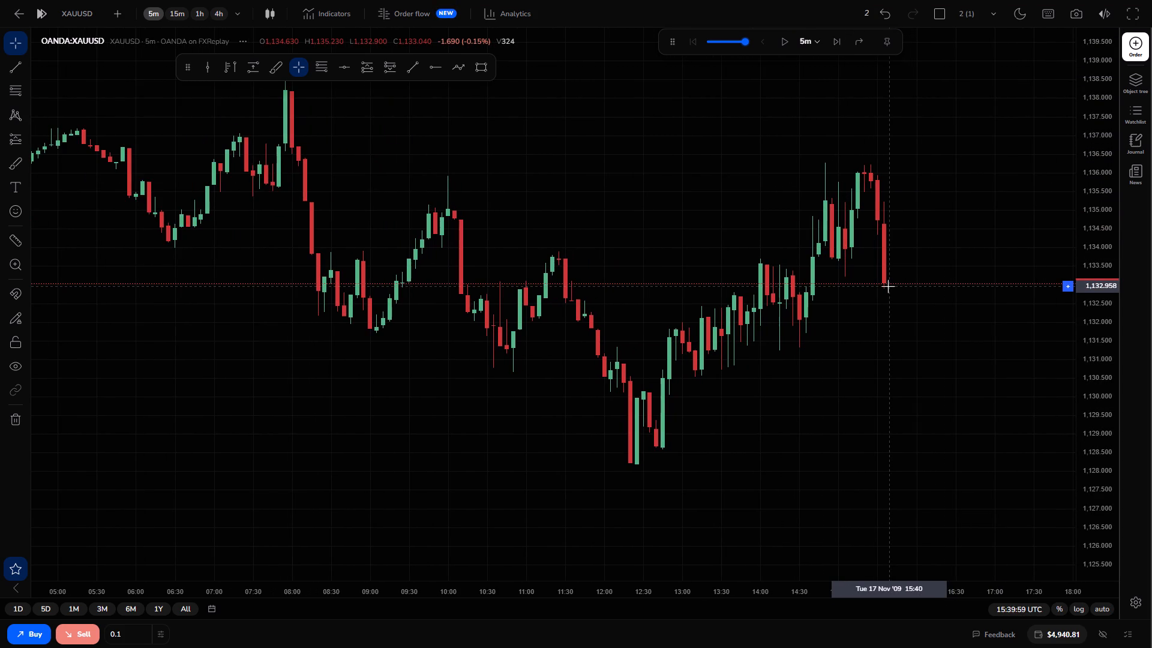
# Draw a rectangle zone from 13:10 to 15:30 between about 1,132.37 and 1,132.74, just below the latest candle.
pyautogui.moveTo(1100, 385); pyautogui.dragTo(1107, 426)
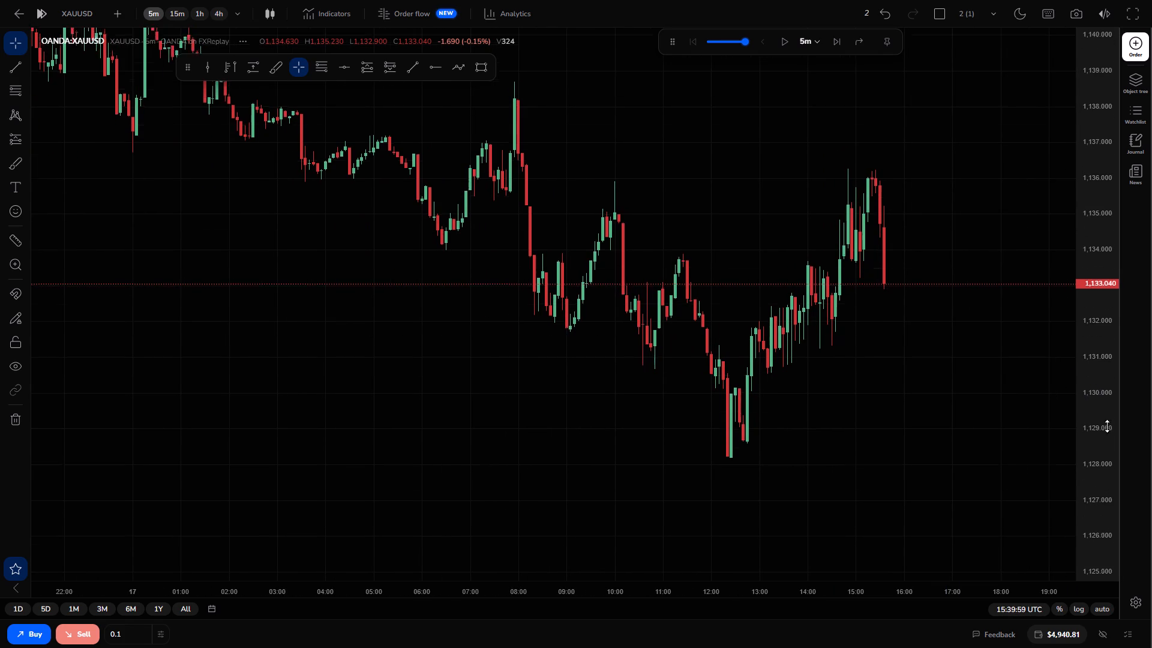
pyautogui.moveTo(1107, 426); pyautogui.dragTo(1111, 487)
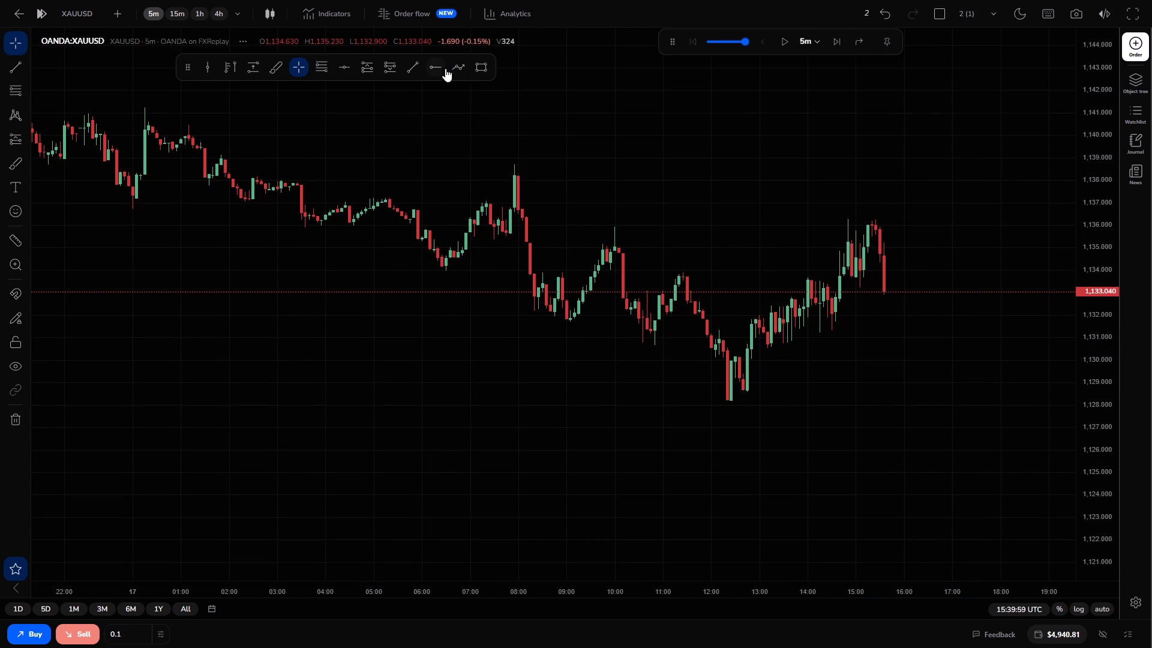
pyautogui.click(474, 68)
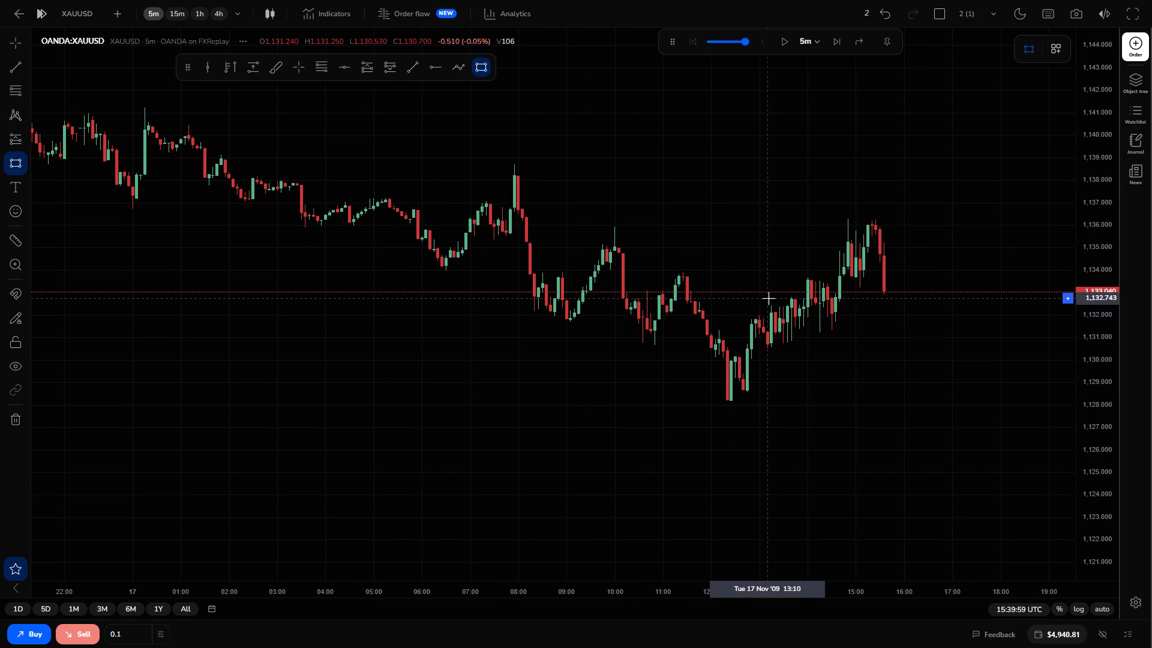
pyautogui.moveTo(769, 298); pyautogui.dragTo(879, 307)
pyautogui.click(879, 307)
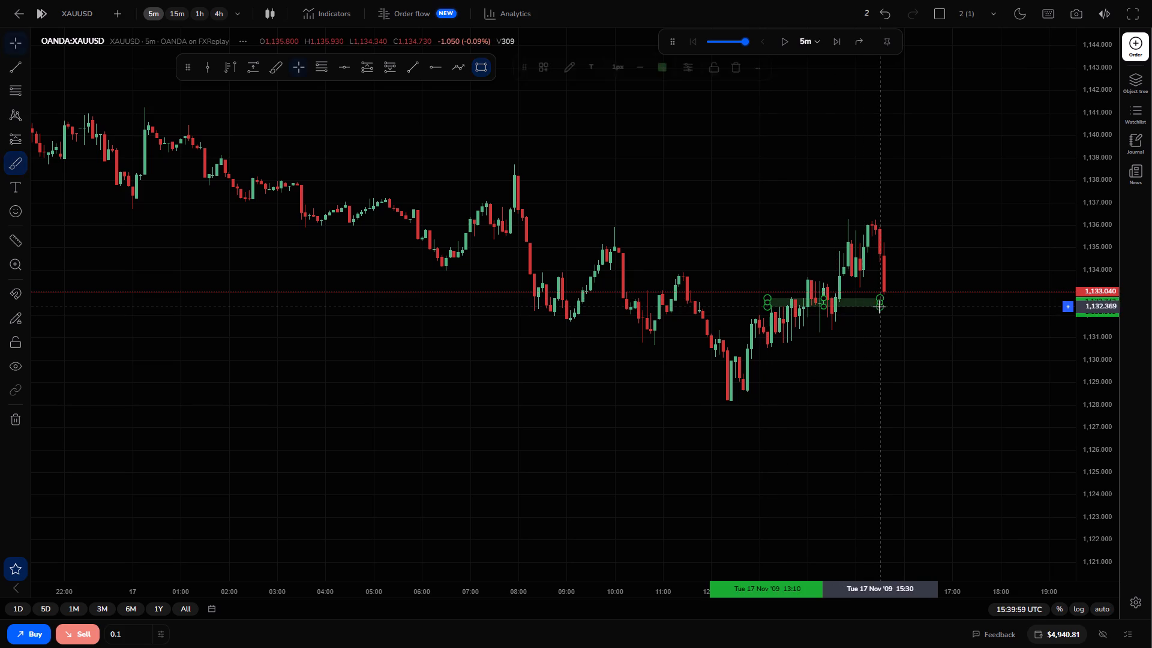
pyautogui.click(854, 380)
# Draw a second rectangle zone from 13:05 to 16:35 between about 1,130.66 and 1,131.03.
pyautogui.click(471, 69)
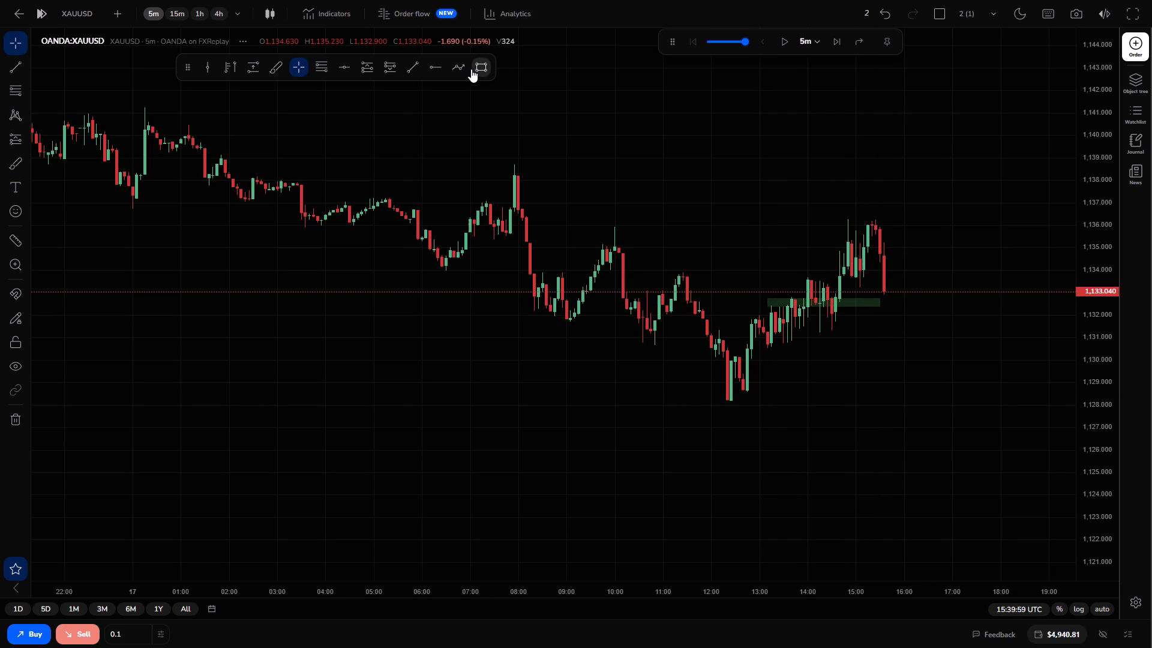
pyautogui.moveTo(764, 345); pyautogui.dragTo(767, 347)
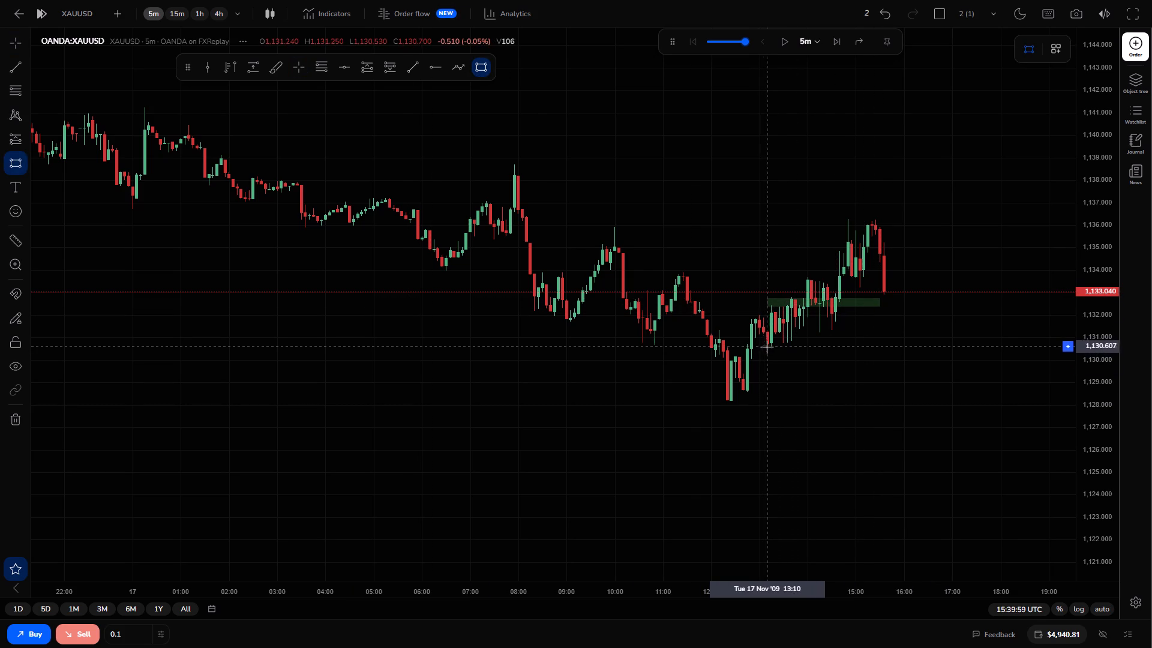
pyautogui.moveTo(767, 347); pyautogui.dragTo(931, 337)
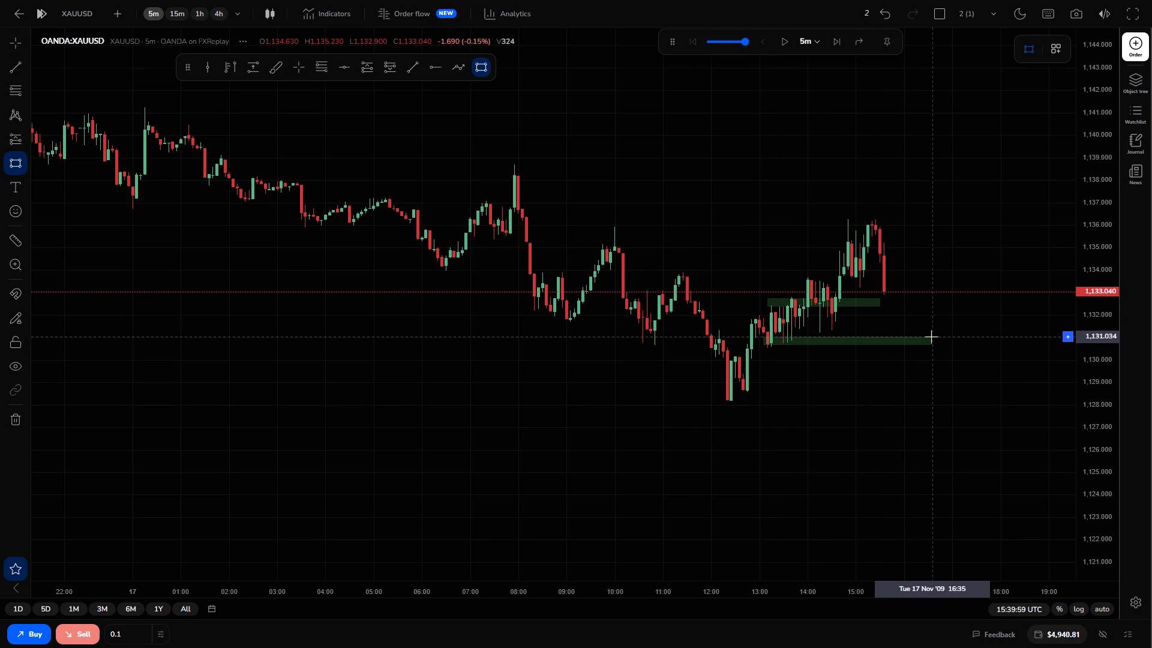
pyautogui.click(931, 337)
# Advance the replay in single 5m candles to about 16:55 UTC and deselect the lower zone.
pyautogui.tripleClick(833, 34)
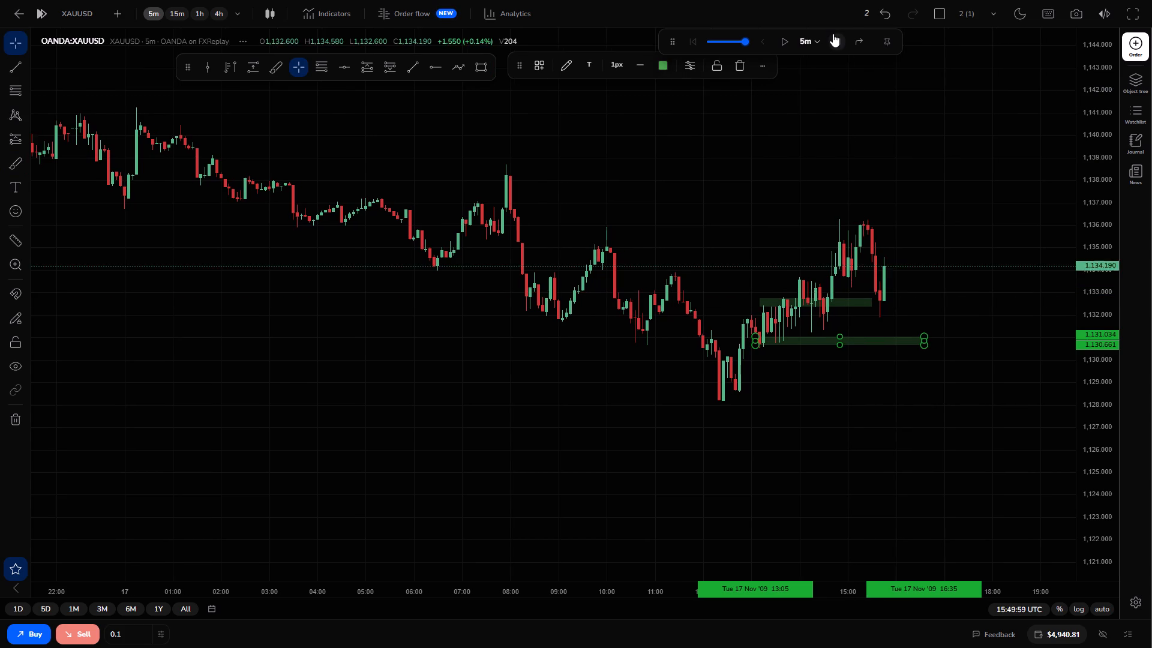
pyautogui.tripleClick(833, 34)
pyautogui.tripleClick(833, 34)
pyautogui.tripleClick(833, 34)
pyautogui.tripleClick(833, 34)
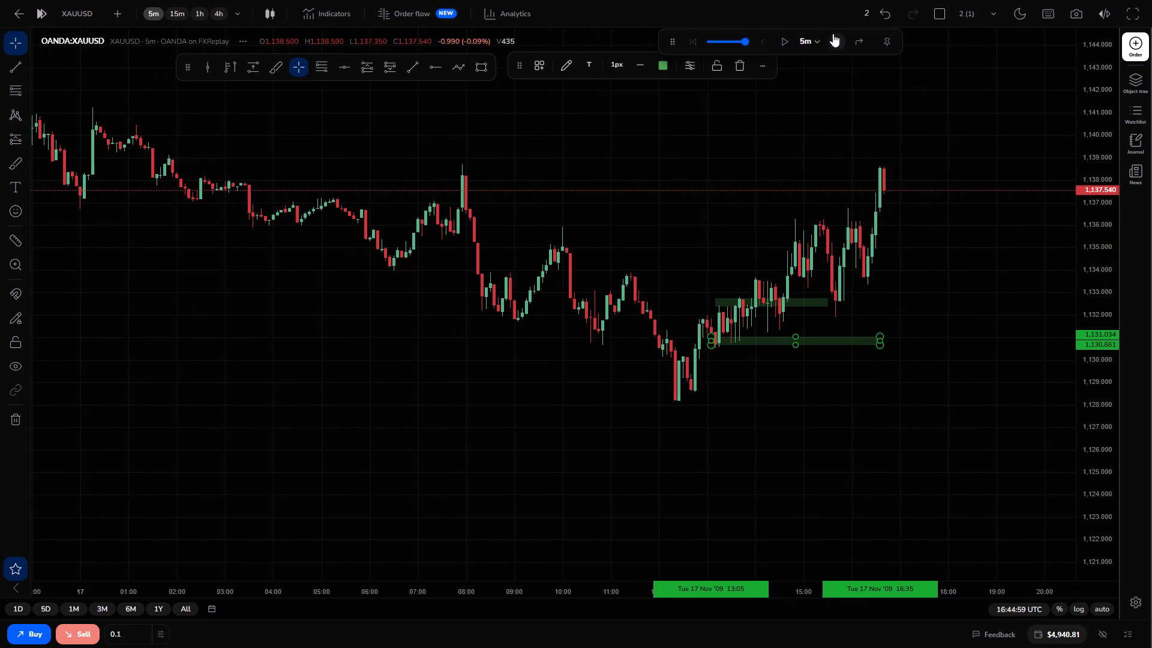
pyautogui.click(880, 306)
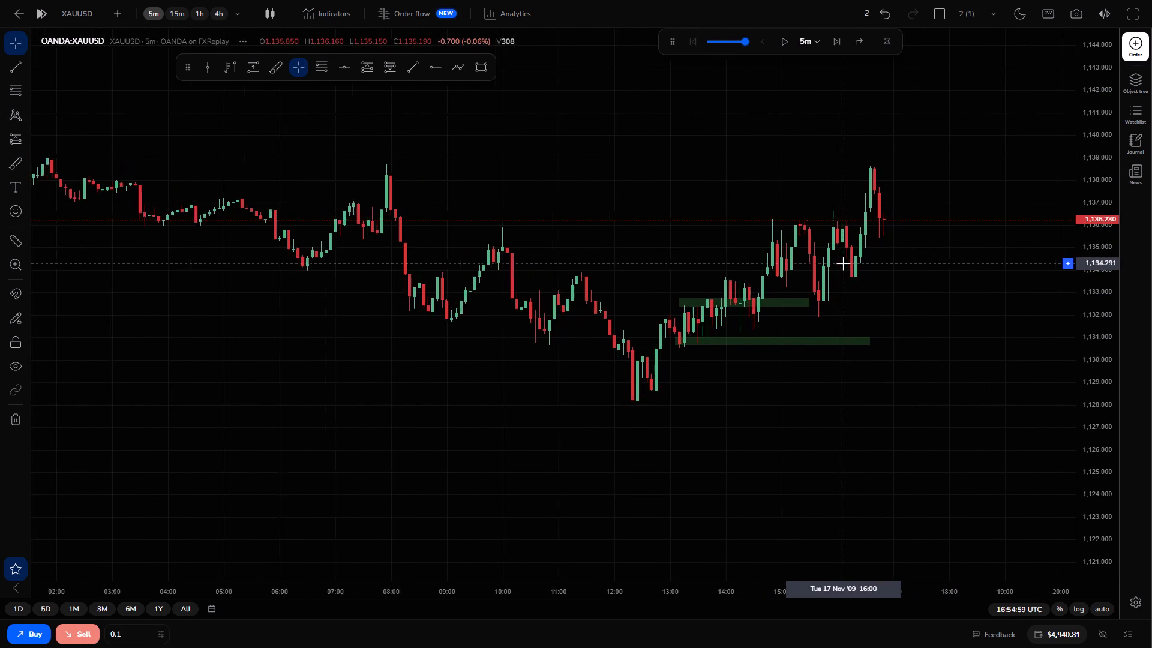
# Open a market sell position of 0.1 on XAUUSD.
pyautogui.click(87, 632)
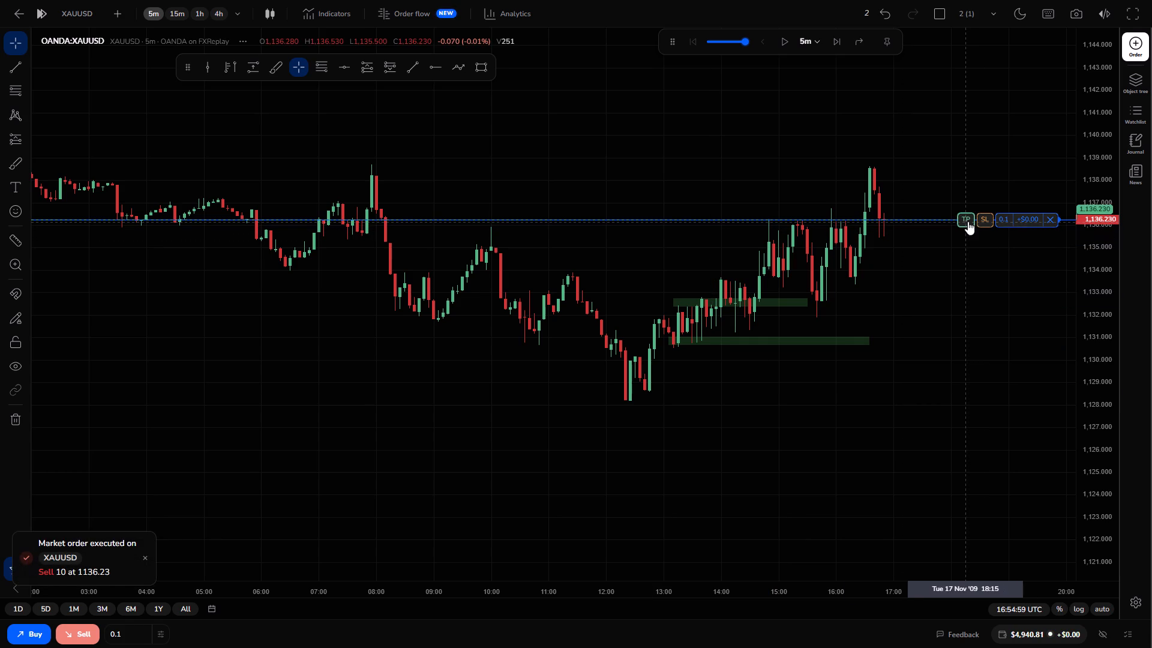
# Set the short position's take profit at about 1,132.29 and its stop loss at about 1,138.06.
pyautogui.moveTo(968, 221); pyautogui.dragTo(981, 310)
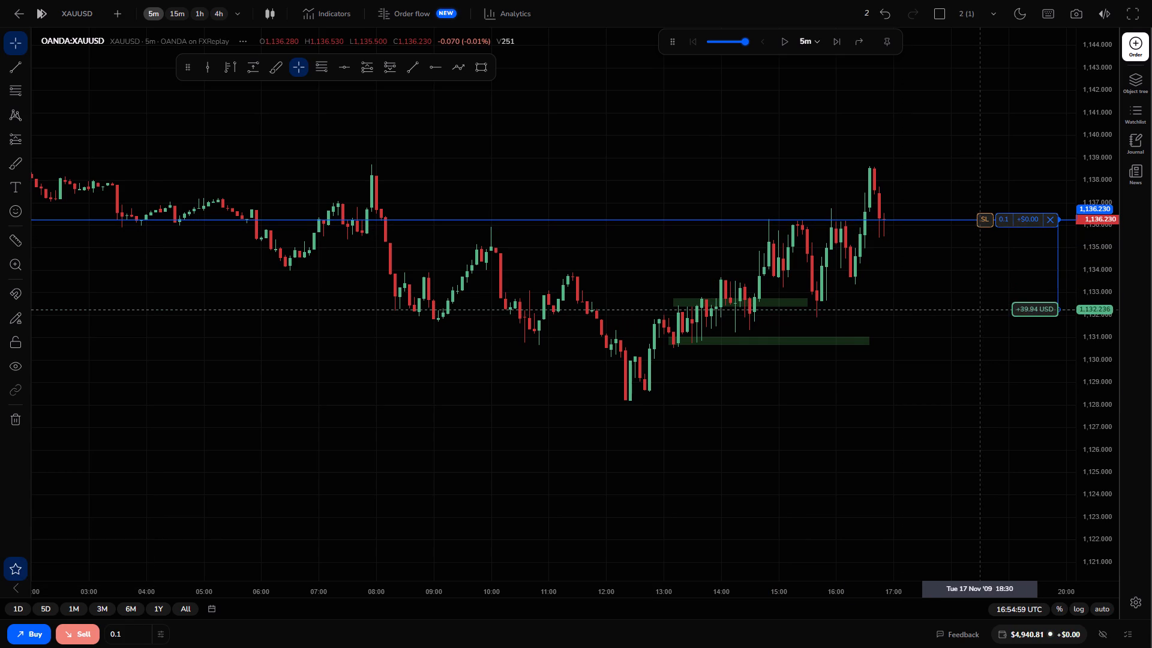
pyautogui.moveTo(981, 310); pyautogui.dragTo(981, 308)
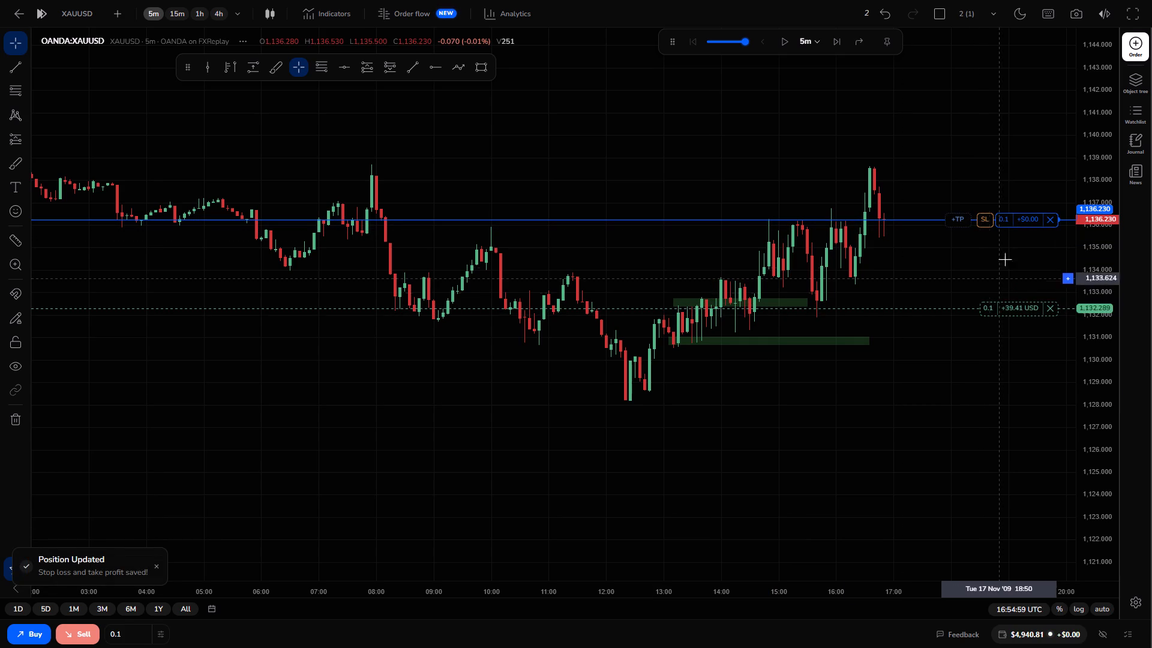
pyautogui.moveTo(984, 216); pyautogui.dragTo(976, 187)
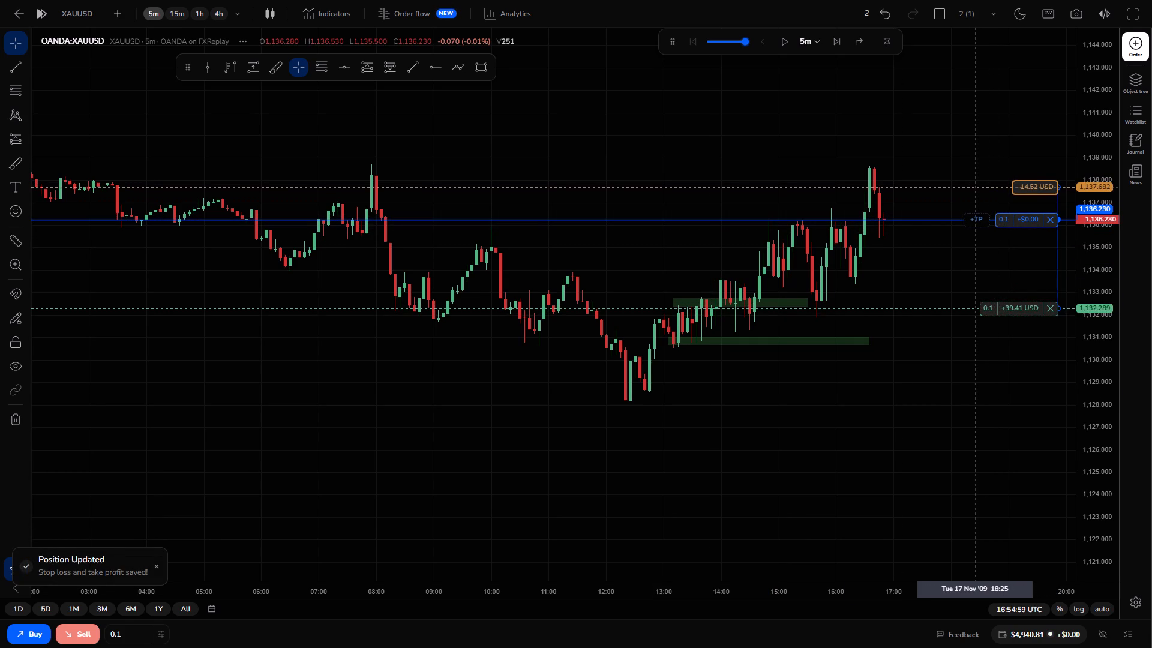
pyautogui.moveTo(976, 187); pyautogui.dragTo(973, 168)
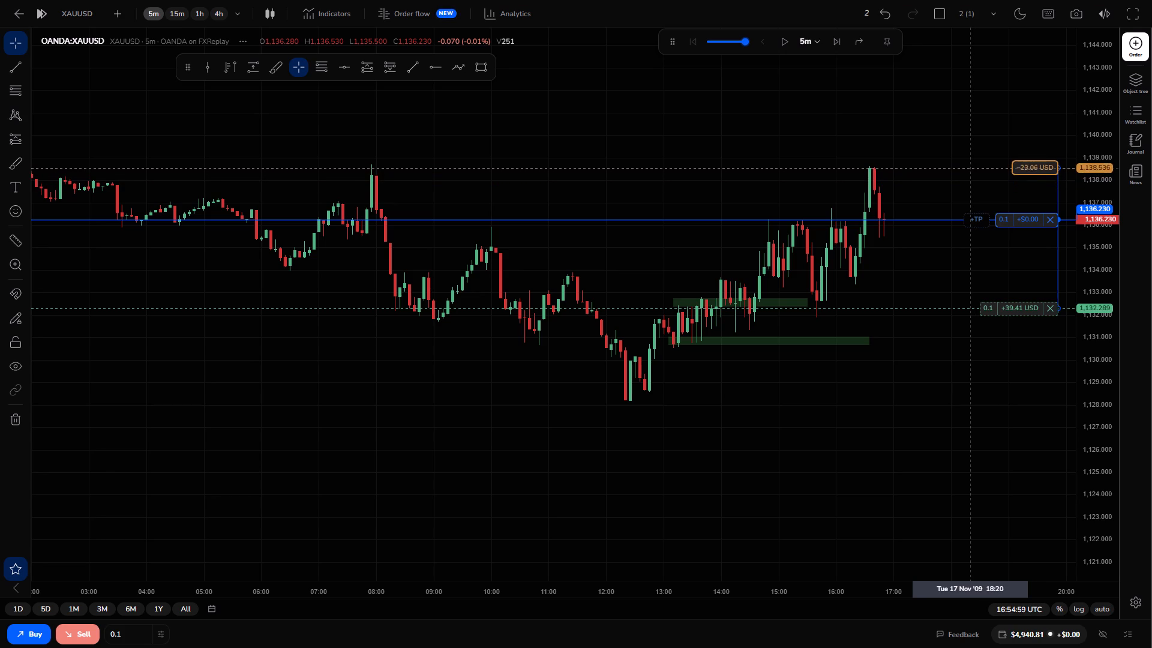
pyautogui.moveTo(973, 168); pyautogui.dragTo(970, 179)
# Step through 5m candles to about 18:10 UTC, then play the replay on to about 21:30 UTC.
pyautogui.click(836, 43)
pyautogui.doubleClick(836, 43)
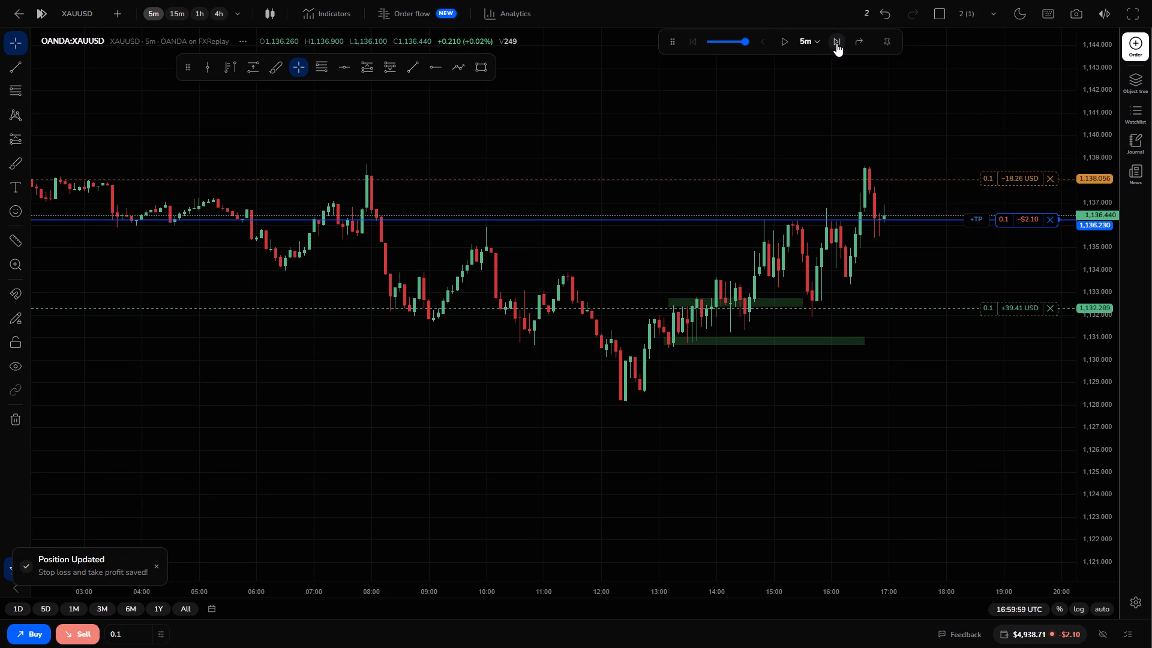
pyautogui.tripleClick(836, 43)
pyautogui.tripleClick(836, 43)
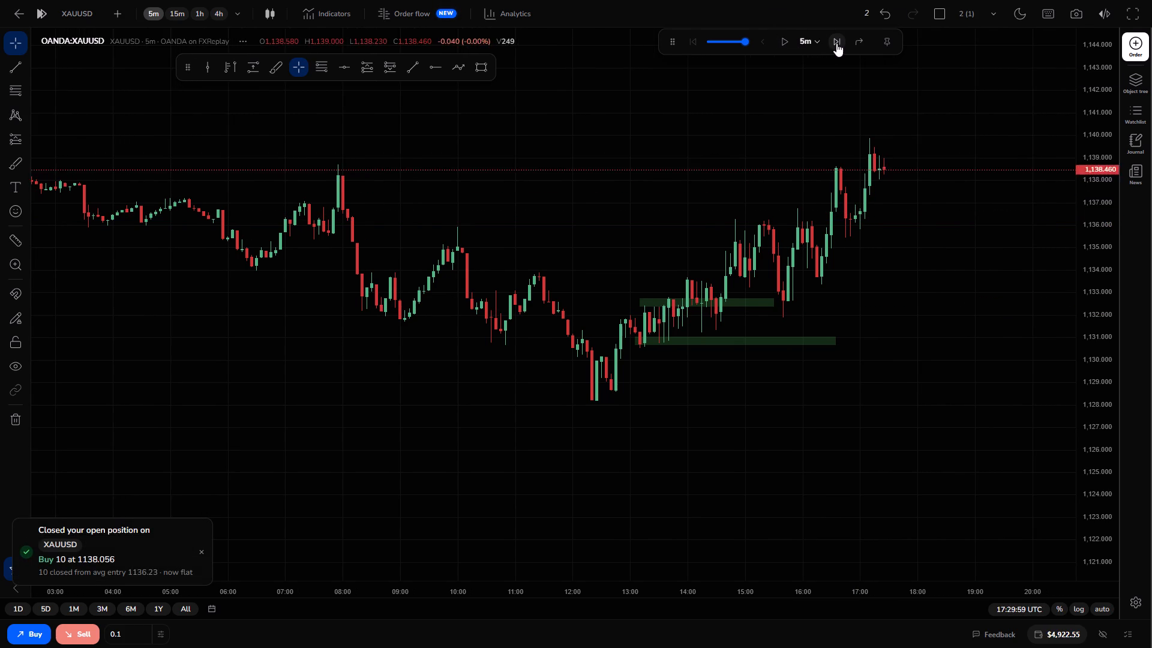
pyautogui.tripleClick(836, 43)
pyautogui.tripleClick(836, 43)
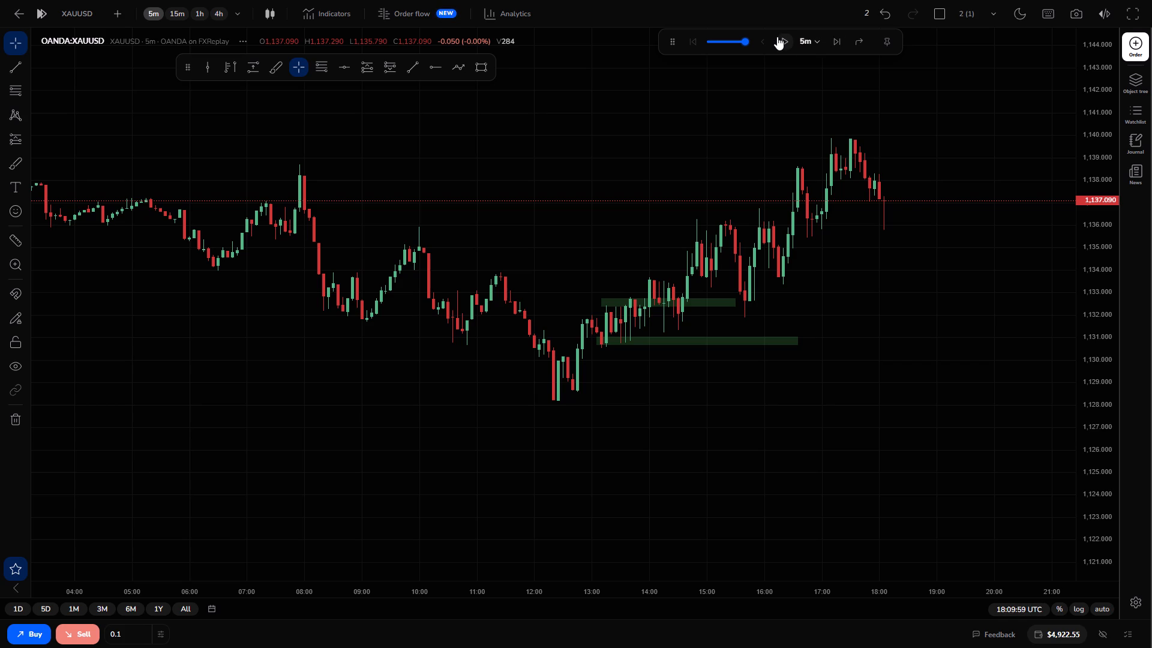
pyautogui.click(777, 37)
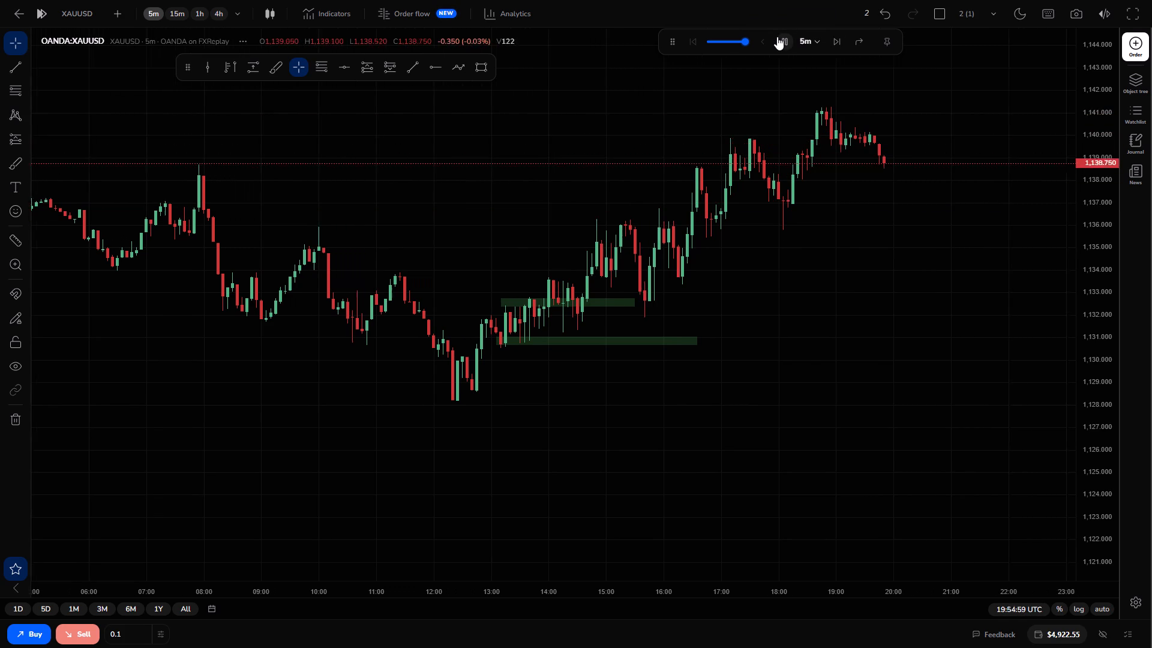
pyautogui.click(777, 37)
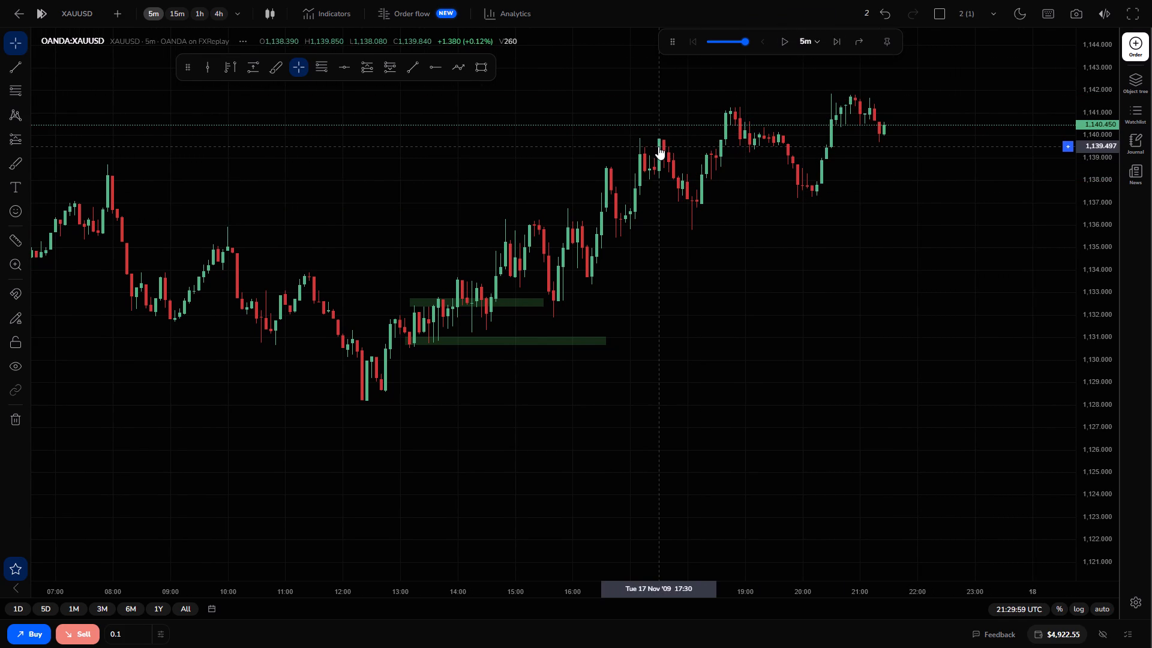
# Remove both green rectangle zones from the XAUUSD chart.
pyautogui.moveTo(701, 182); pyautogui.dragTo(829, 365)
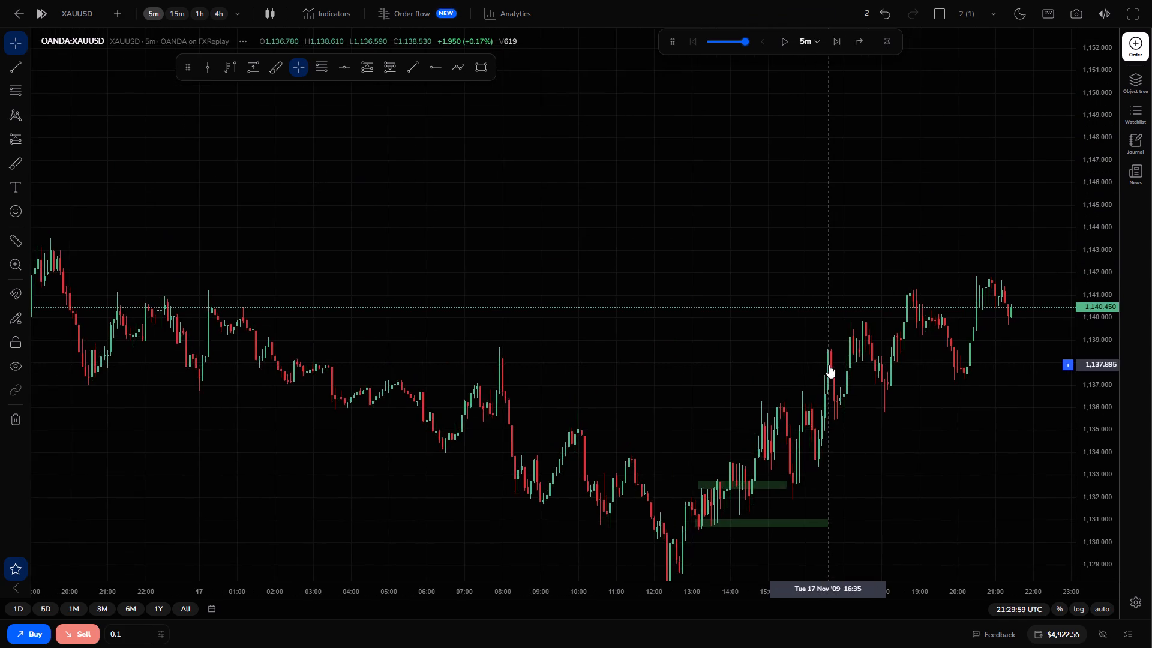
pyautogui.scroll(1, 896, 384)
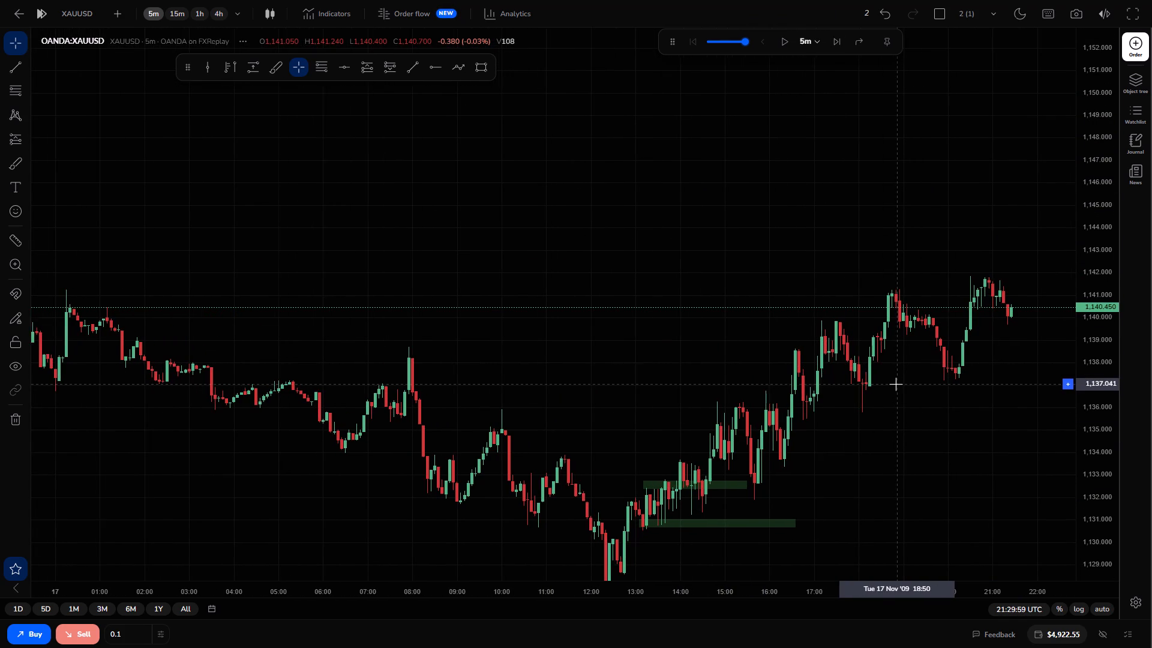
pyautogui.moveTo(917, 434); pyautogui.dragTo(845, 330)
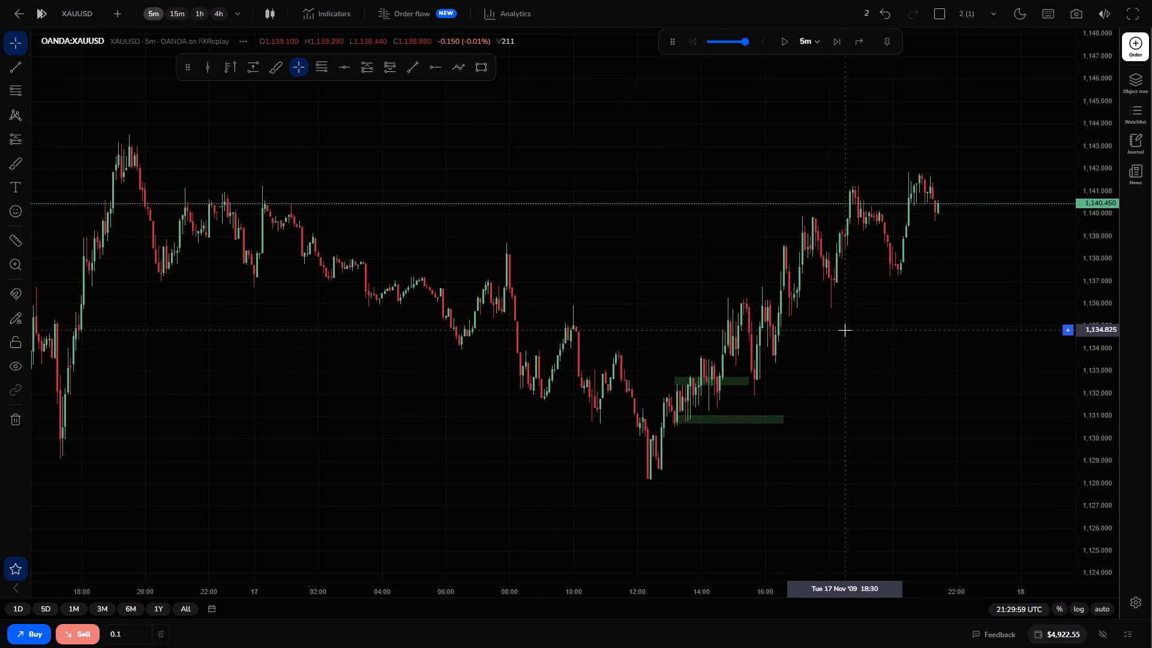
pyautogui.click(11, 413)
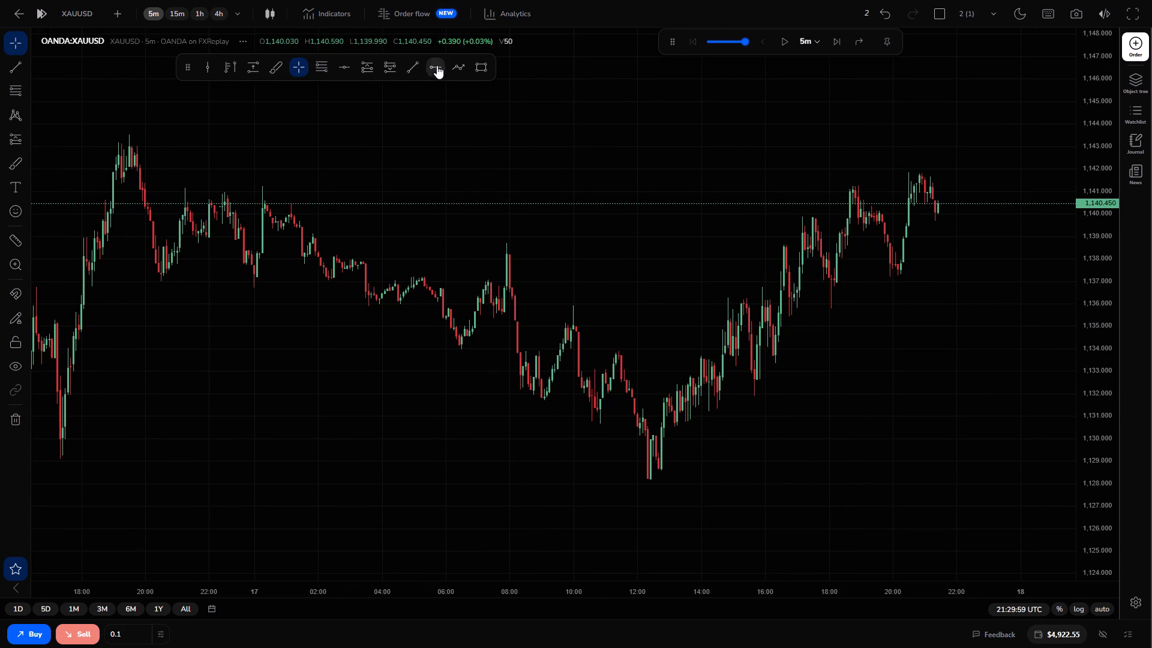
# Draw a rising trend line from the 12:50 low near 1,128.58 along the swing lows to about 1,141.29 at 23:40.
pyautogui.click(414, 66)
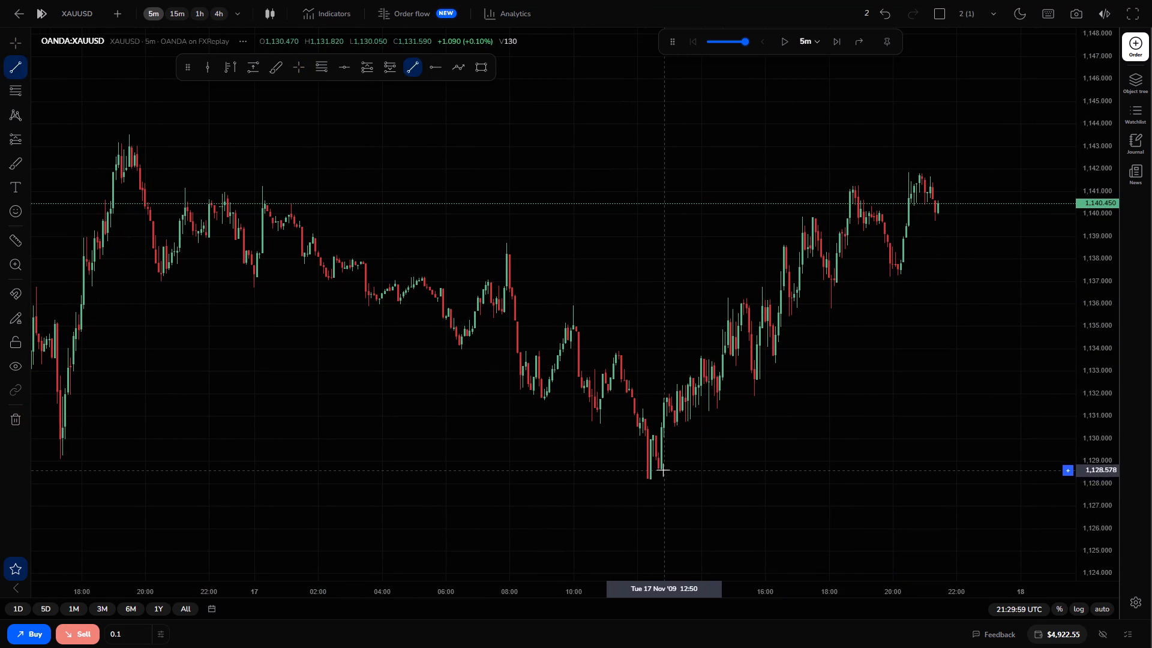
pyautogui.click(663, 469)
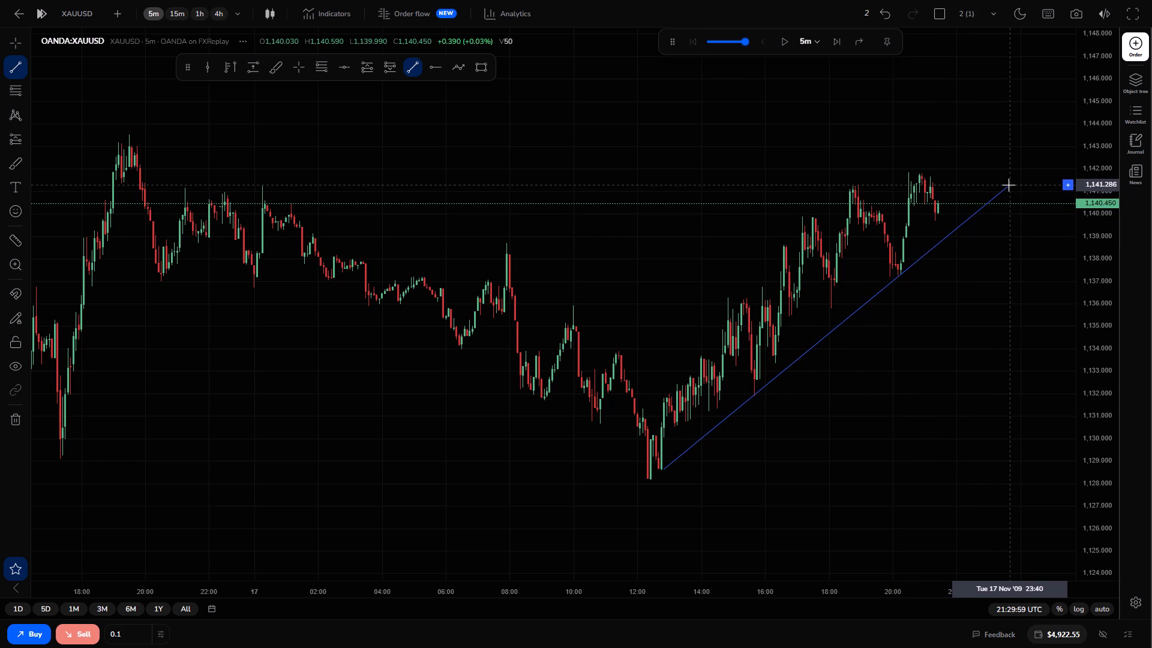
pyautogui.click(1009, 185)
# Advance the replay in single 5m candles to about midnight UTC at the end of 17 November 2009.
pyautogui.moveTo(971, 273); pyautogui.dragTo(941, 360)
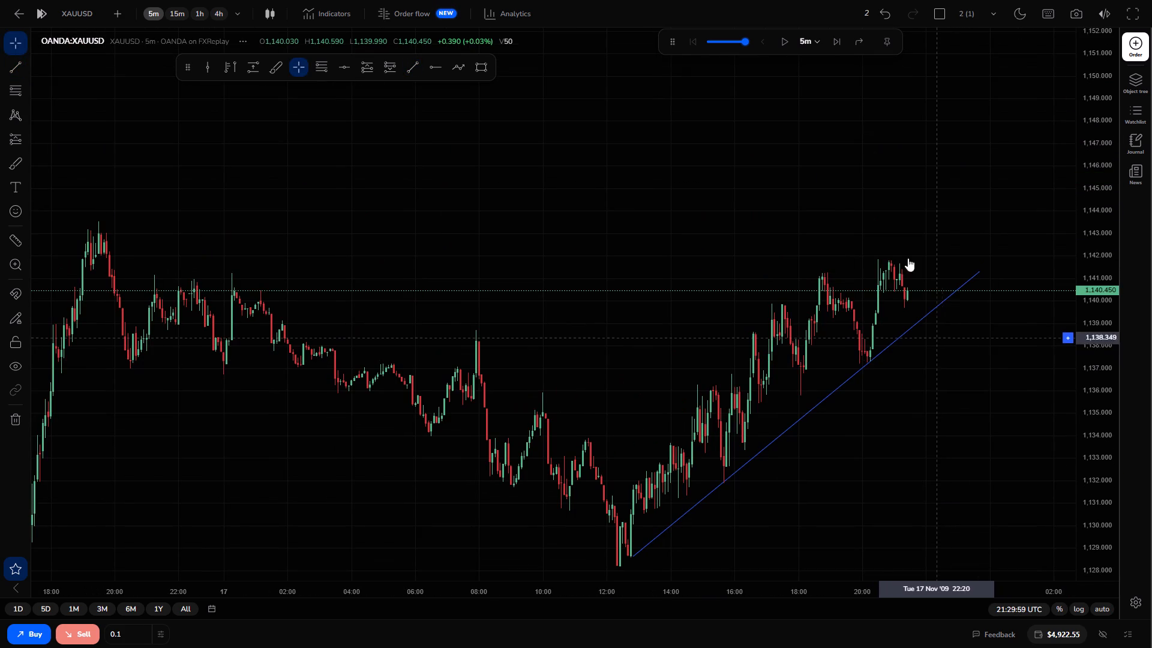
pyautogui.tripleClick(839, 36)
pyautogui.tripleClick(839, 36)
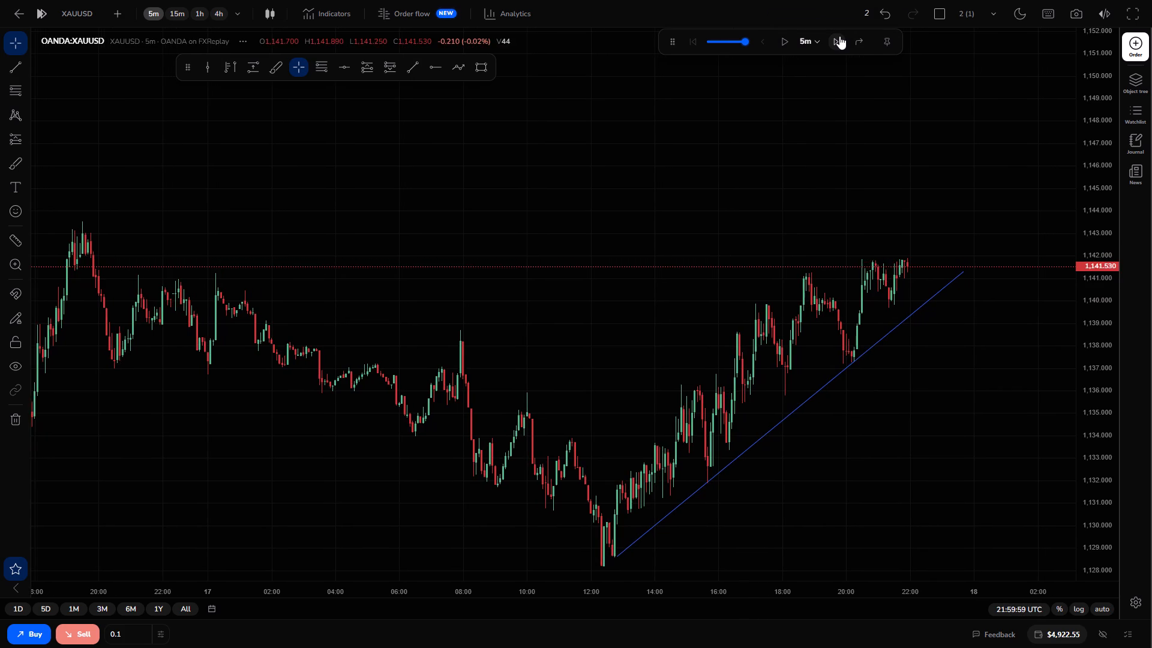
pyautogui.click(839, 36)
pyautogui.tripleClick(839, 36)
pyautogui.tripleClick(839, 36)
pyautogui.tripleClick(839, 36)
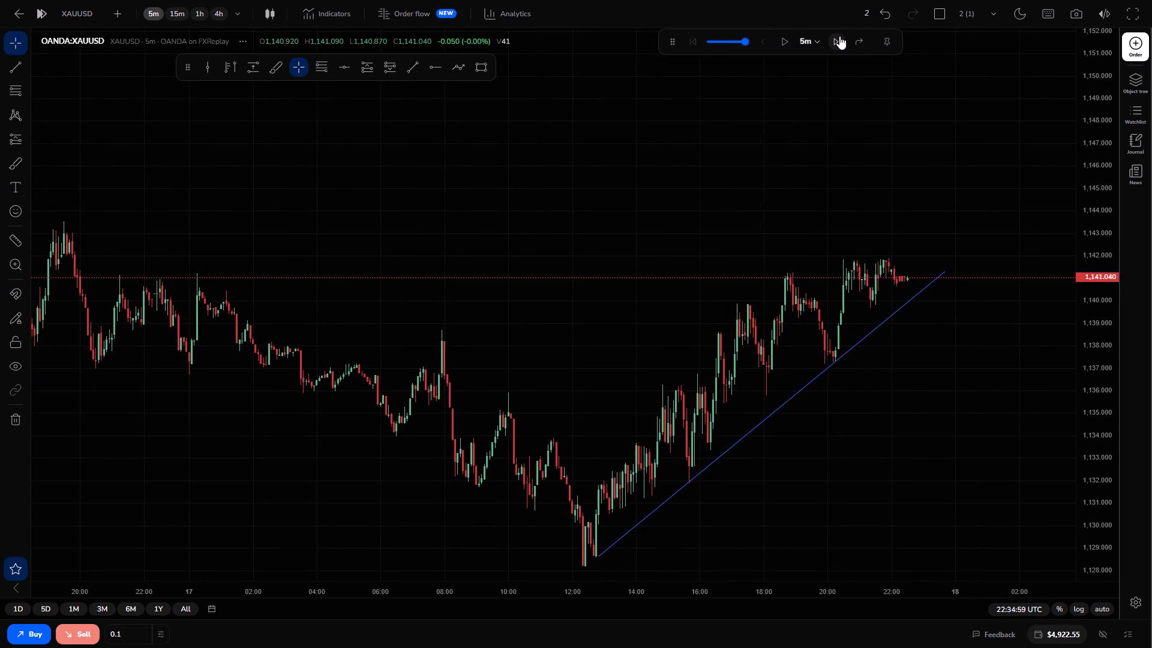
pyautogui.doubleClick(839, 36)
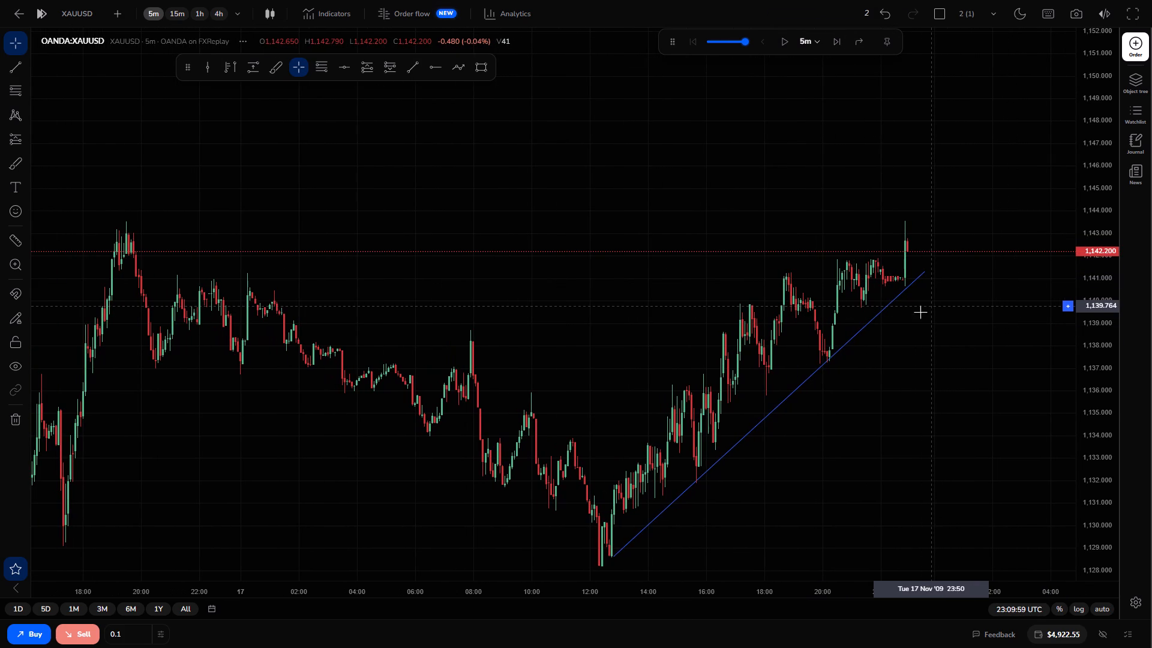
pyautogui.tripleClick(837, 39)
pyautogui.tripleClick(837, 39)
pyautogui.tripleClick(837, 39)
pyautogui.rightClick(837, 39)
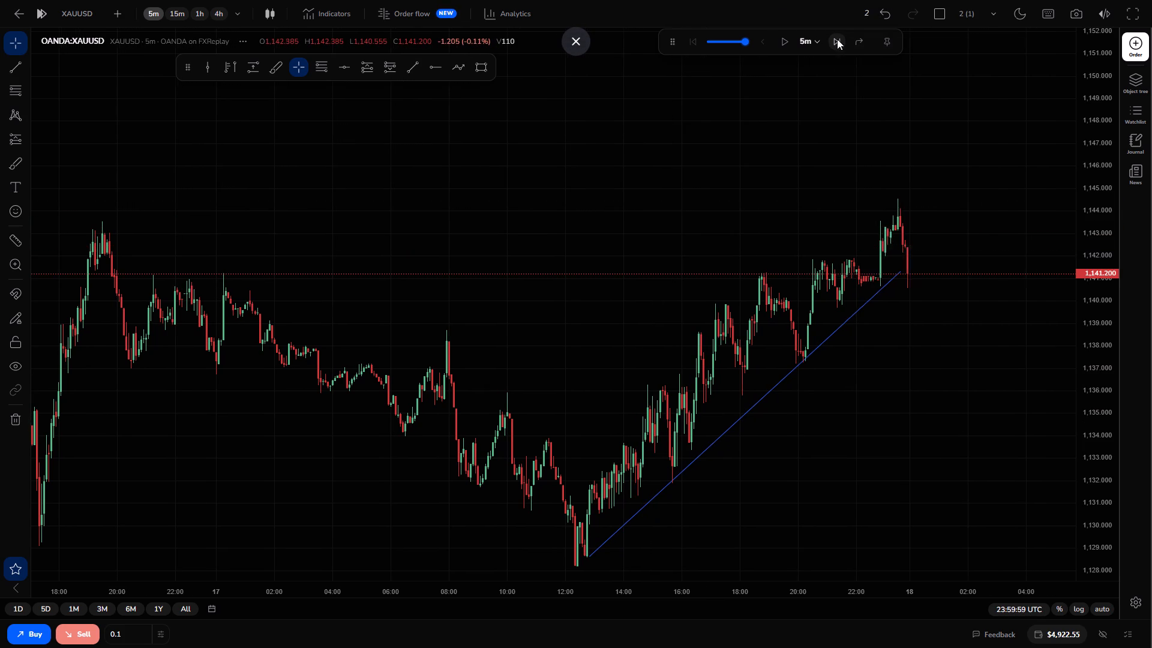
# Advance the replay in single 5m candles to about 00:10 UTC on 18 November 2009.
pyautogui.doubleClick(837, 39)
pyautogui.click(837, 39)
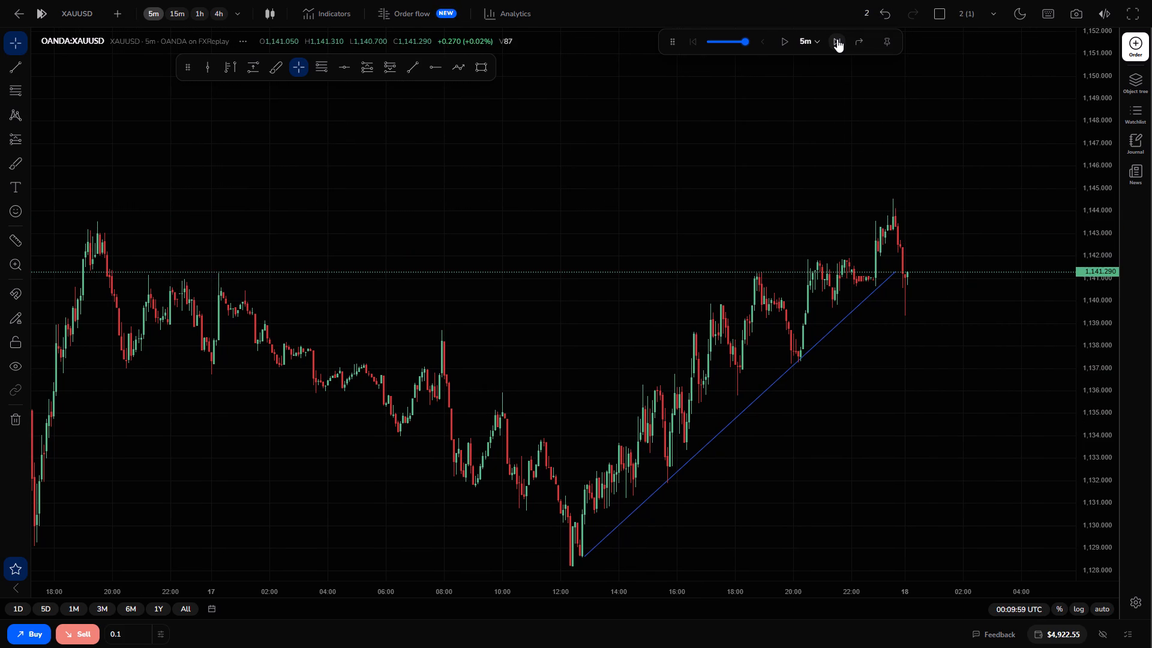
# Buy 0.1 XAUUSD at market, with take profit at about 1,144.25 and stop loss at about 1,140.25.
pyautogui.click(37, 632)
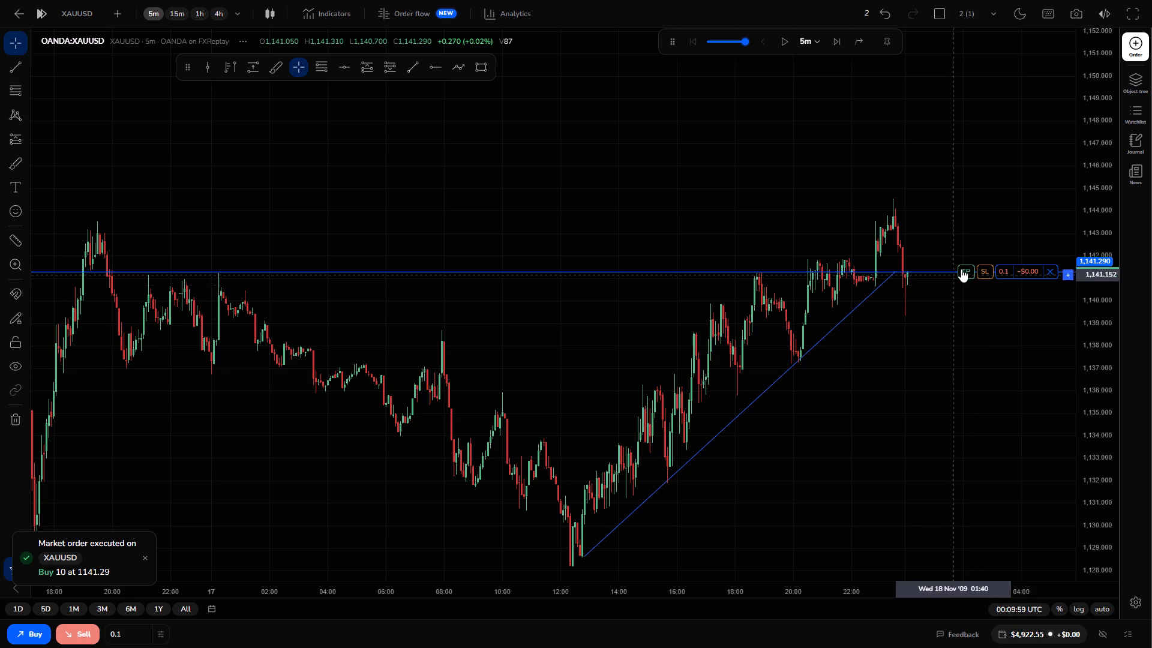
pyautogui.click(971, 271)
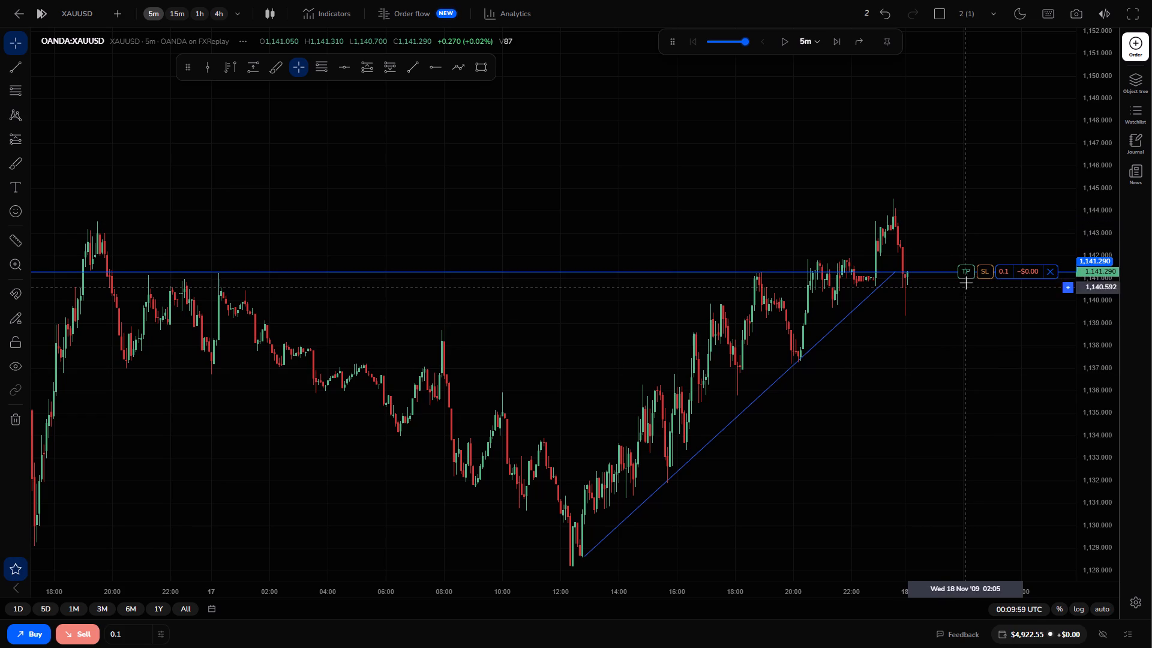
pyautogui.moveTo(966, 269); pyautogui.dragTo(971, 205)
pyautogui.moveTo(986, 275); pyautogui.dragTo(986, 283)
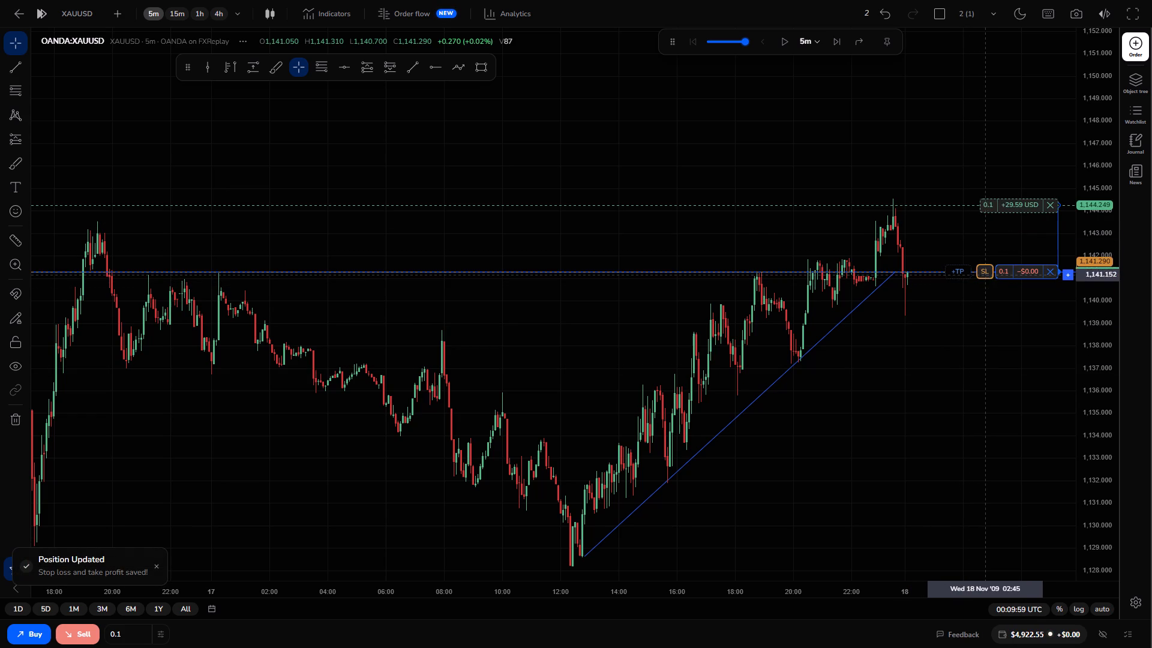
pyautogui.moveTo(986, 283); pyautogui.dragTo(988, 292)
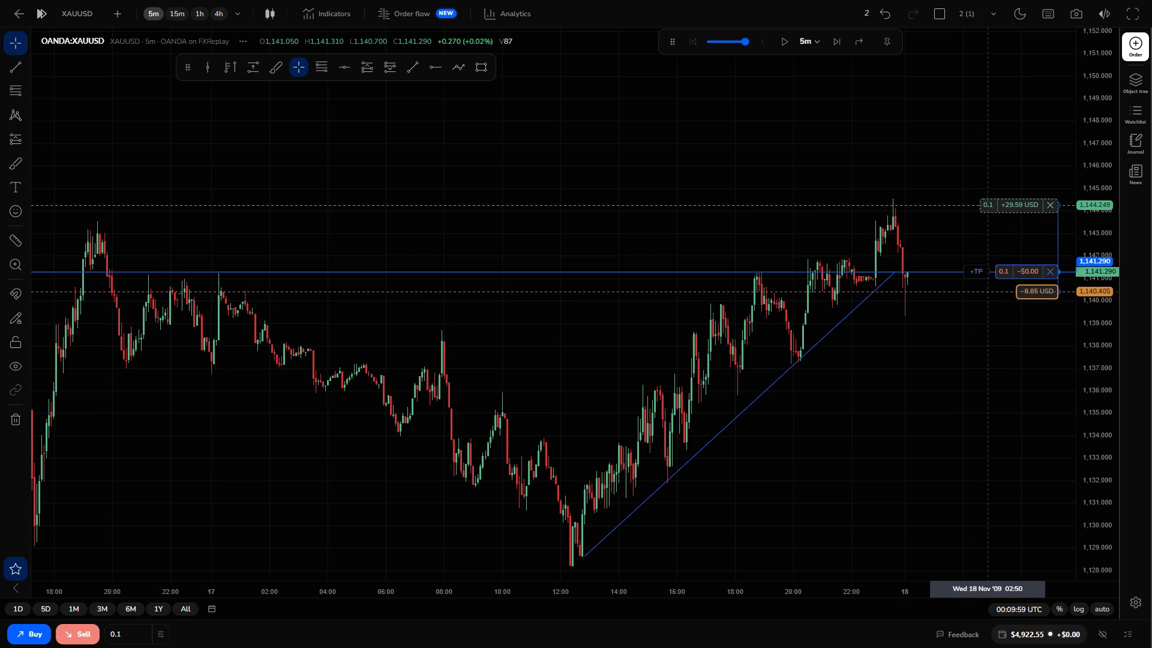
pyautogui.moveTo(988, 292); pyautogui.dragTo(988, 295)
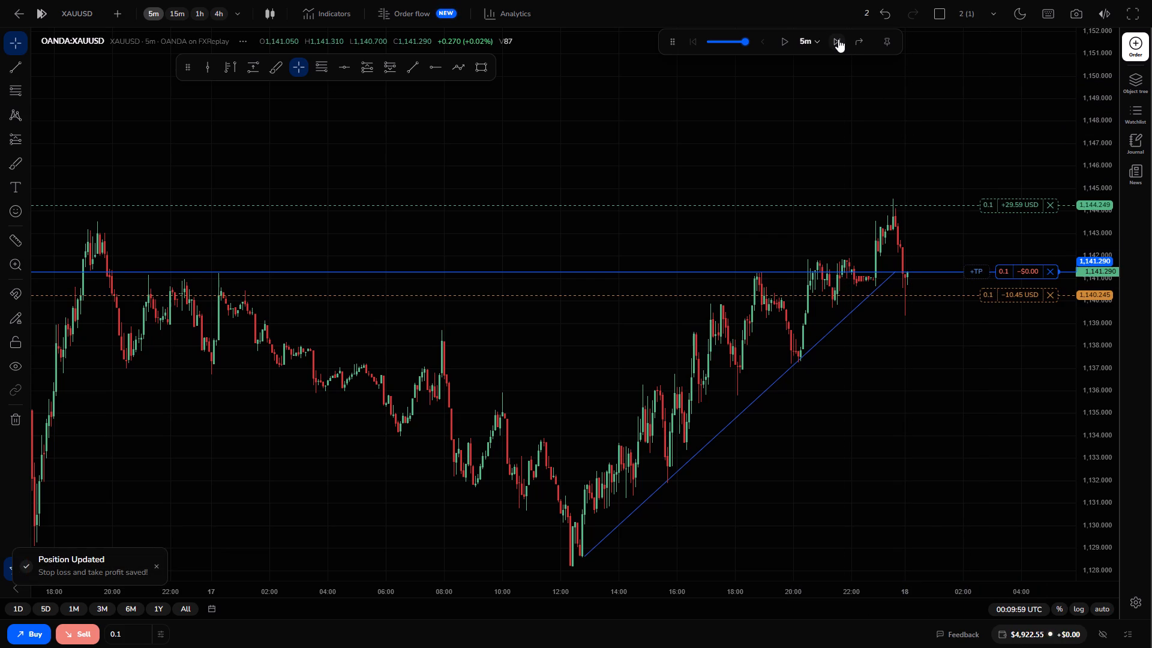
# Step the replay forward in 5m candles to about 00:55 UTC.
pyautogui.click(838, 39)
pyautogui.click(838, 39)
pyautogui.tripleClick(838, 39)
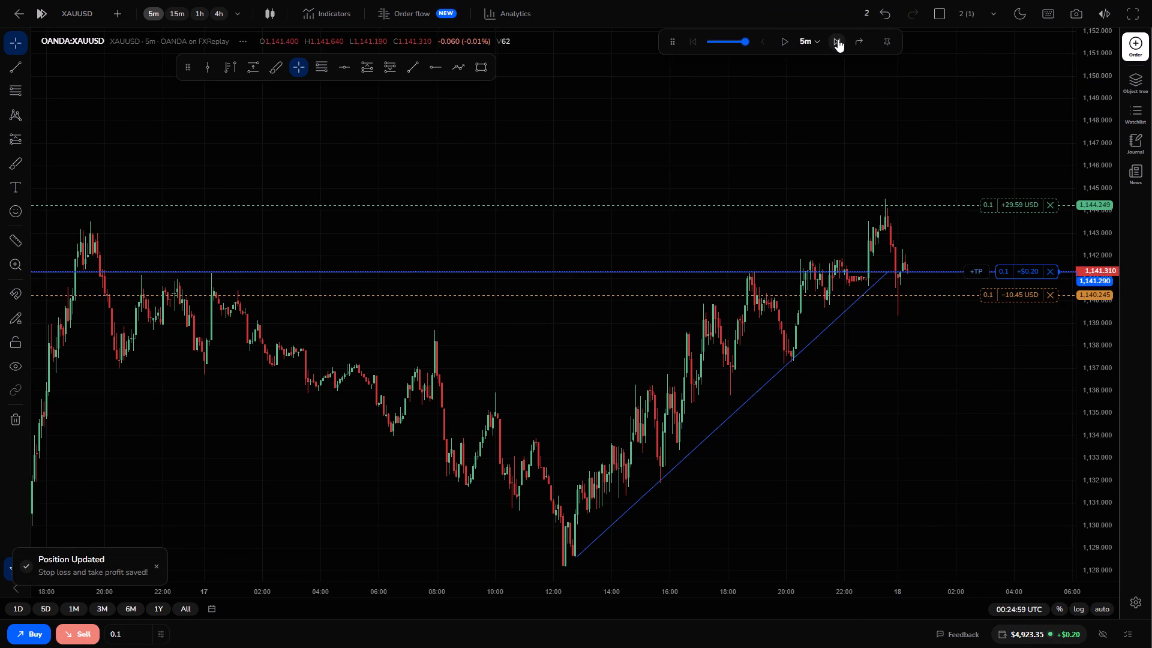
pyautogui.doubleClick(838, 39)
pyautogui.doubleClick(838, 39)
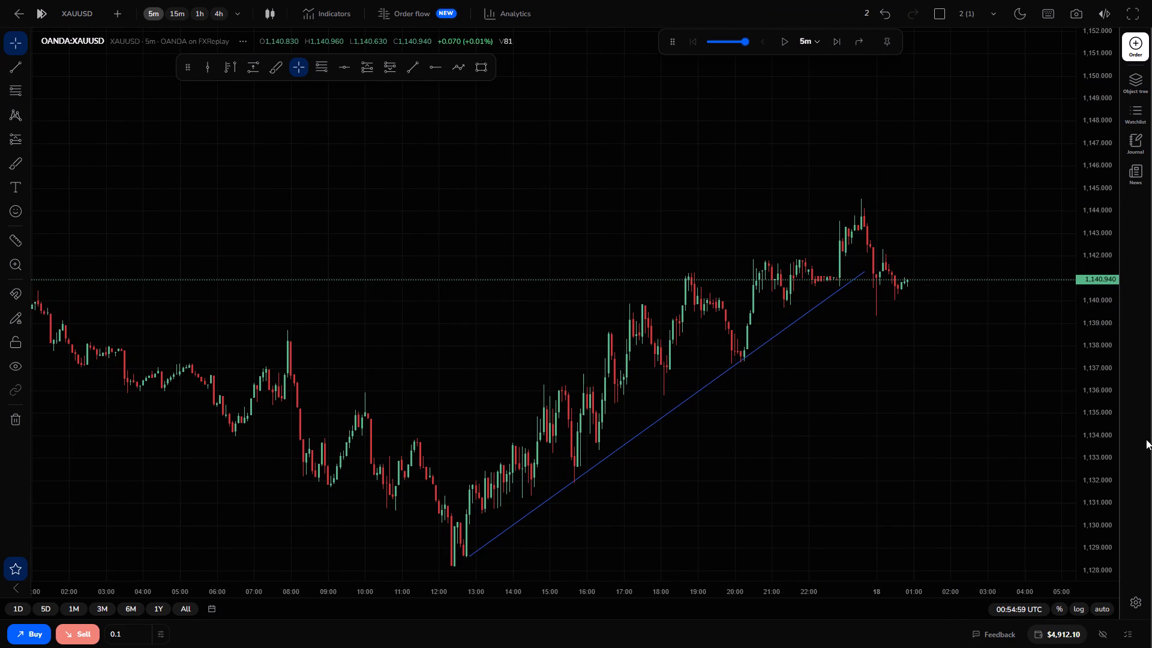
# Buy another 0.1 XAUUSD at market, with take profit at about 1,144.52 and stop loss at about 1,140.02.
pyautogui.moveTo(1106, 443); pyautogui.dragTo(1075, 283)
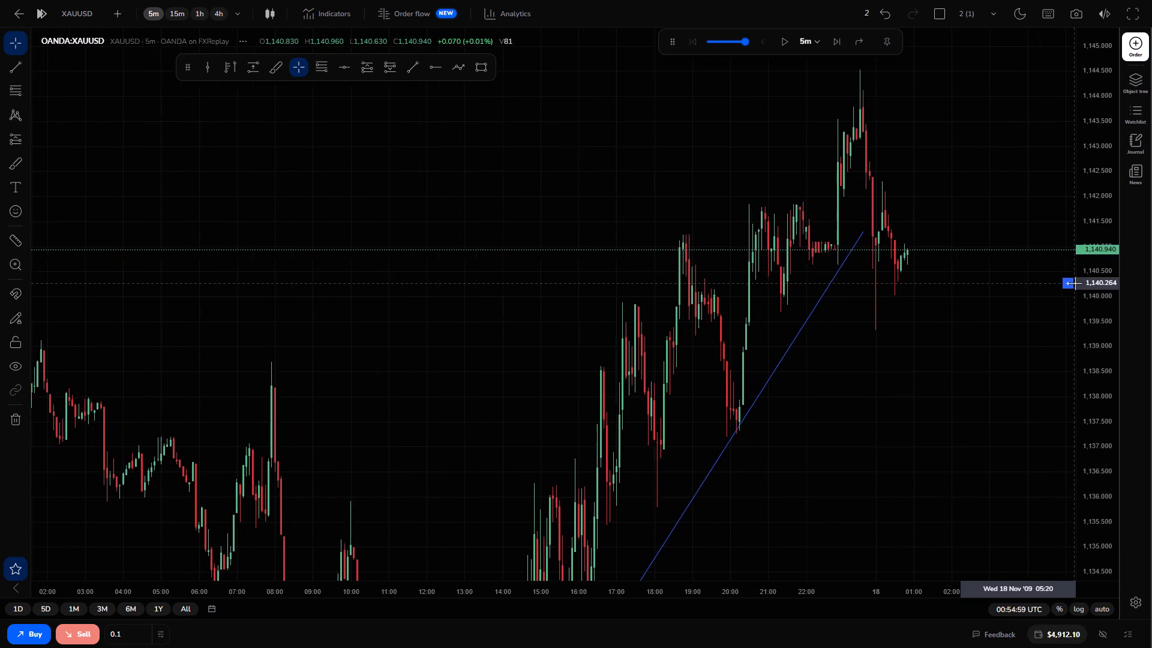
pyautogui.moveTo(953, 287); pyautogui.dragTo(941, 310)
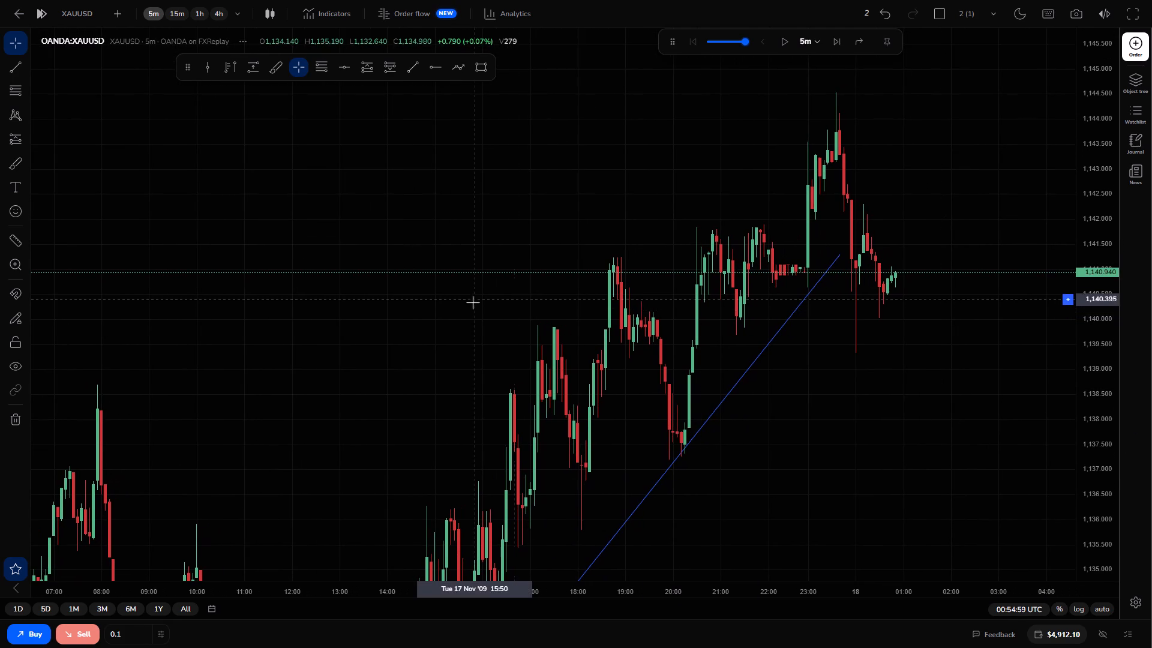
pyautogui.click(34, 628)
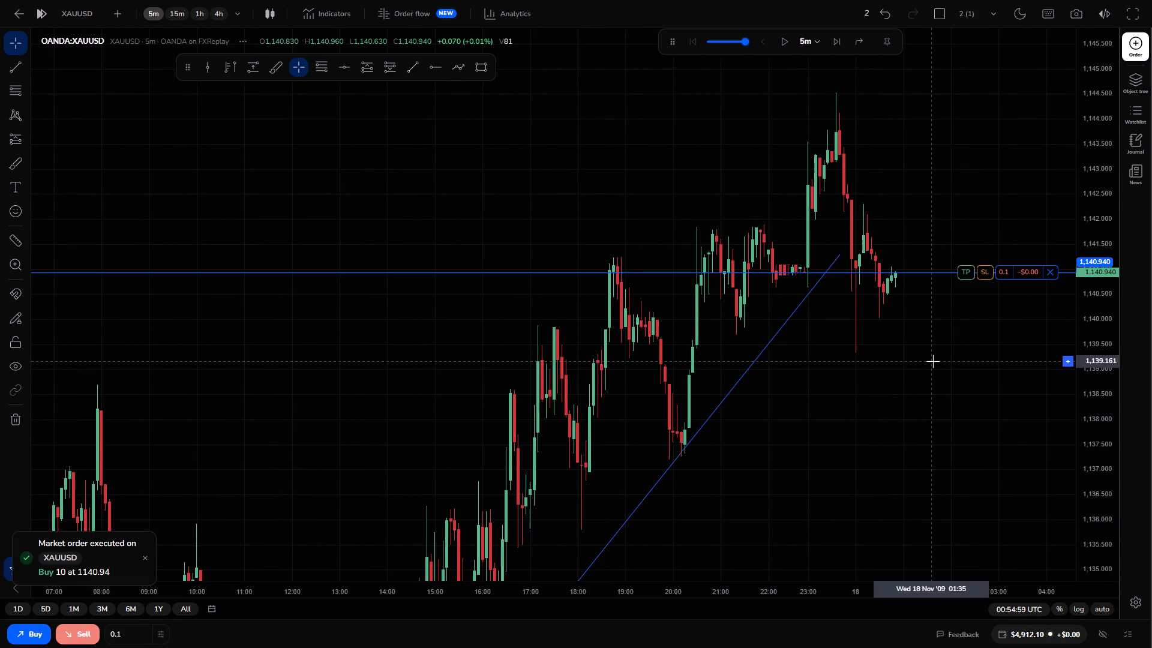
pyautogui.moveTo(965, 275); pyautogui.dragTo(953, 89)
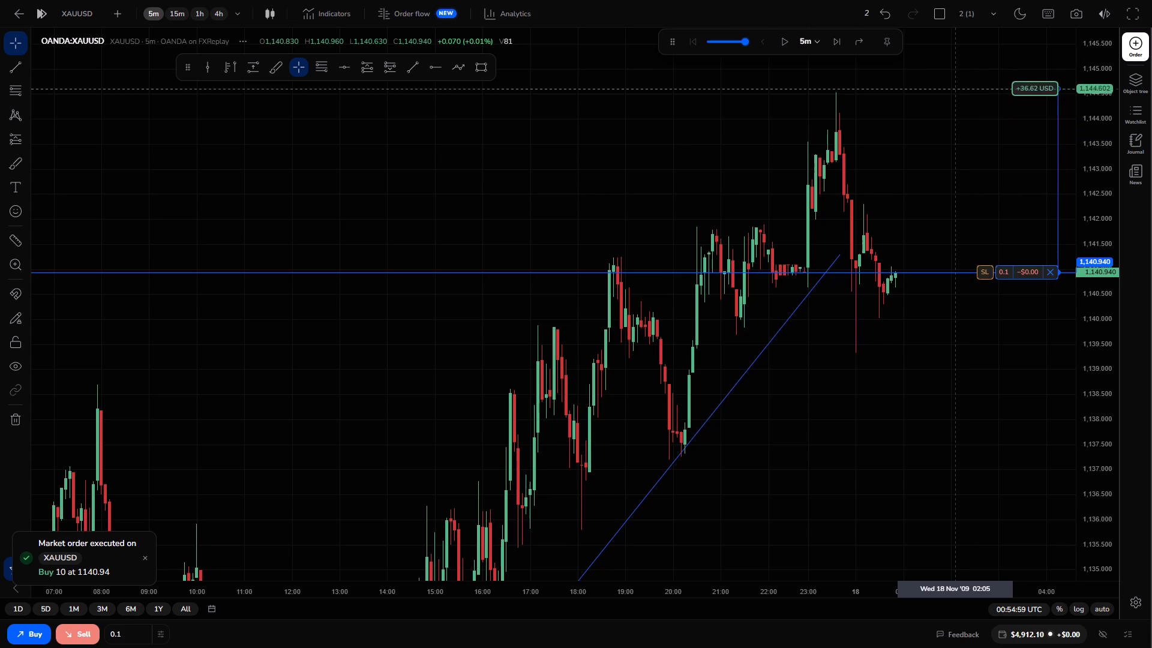
pyautogui.moveTo(953, 89); pyautogui.dragTo(953, 93)
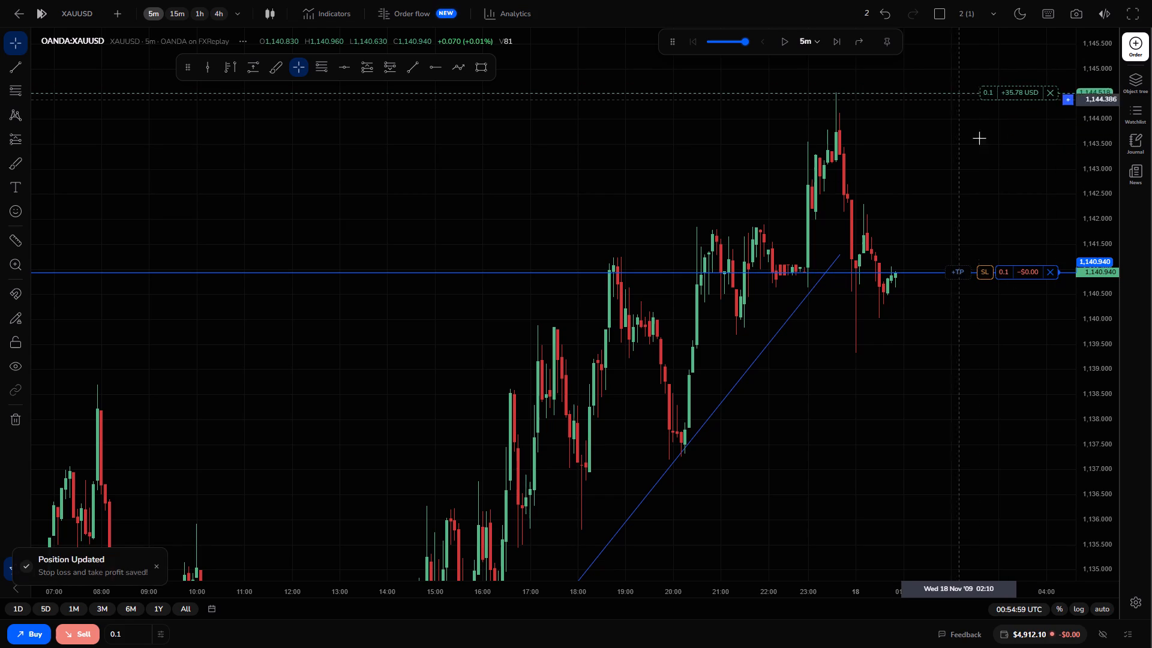
pyautogui.moveTo(985, 270); pyautogui.dragTo(996, 318)
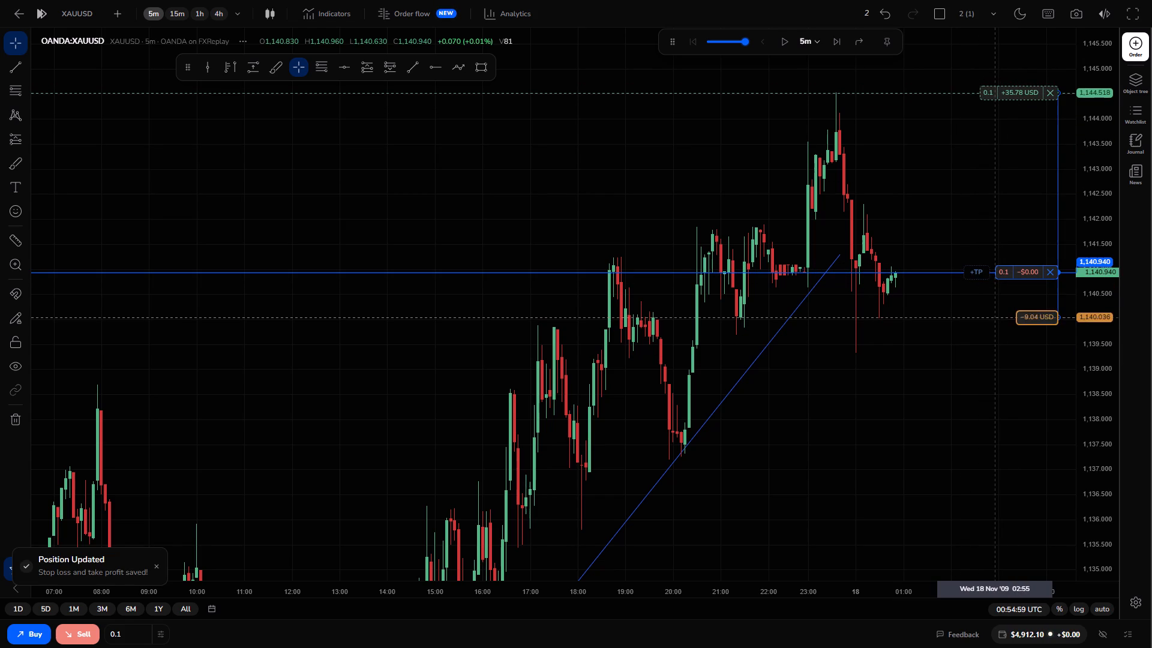
pyautogui.moveTo(996, 318); pyautogui.dragTo(997, 318)
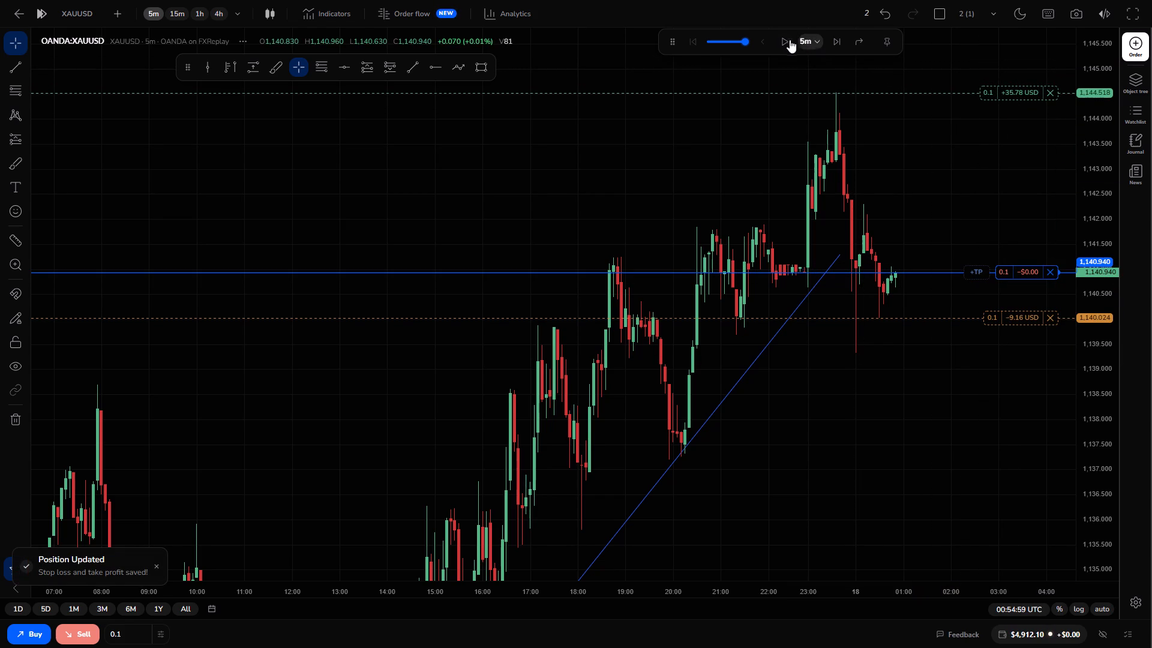
# Play the replay on to about 03:45 UTC on 18 November, then pause it.
pyautogui.click(781, 39)
pyautogui.click(781, 39)
pyautogui.click(781, 39)
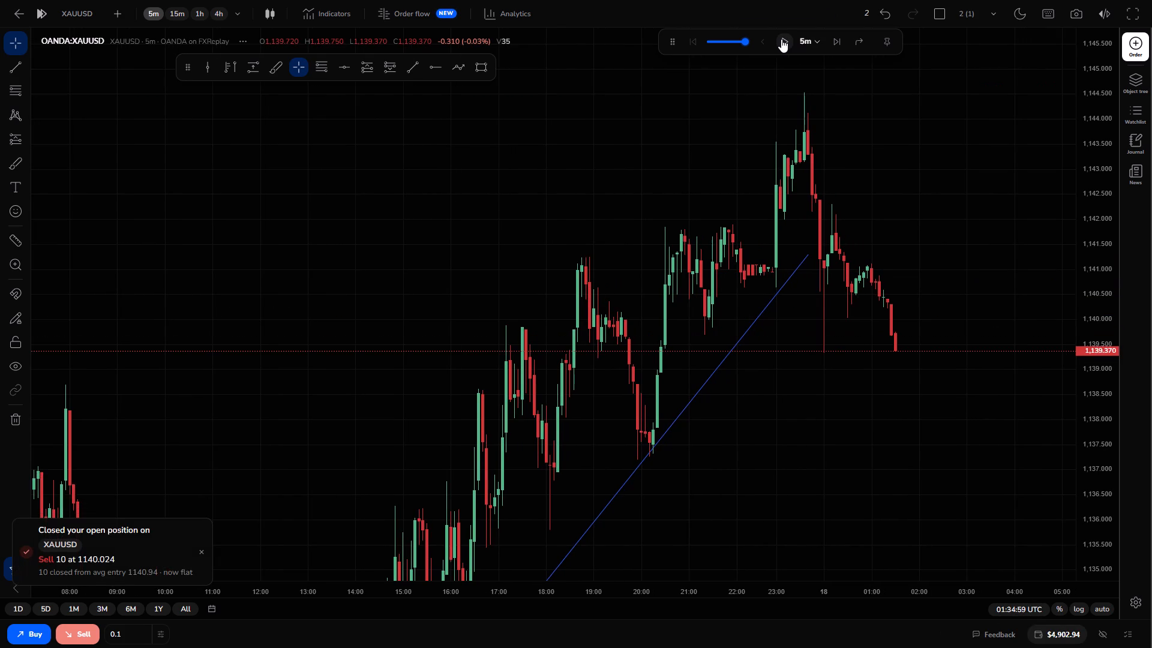
pyautogui.click(781, 39)
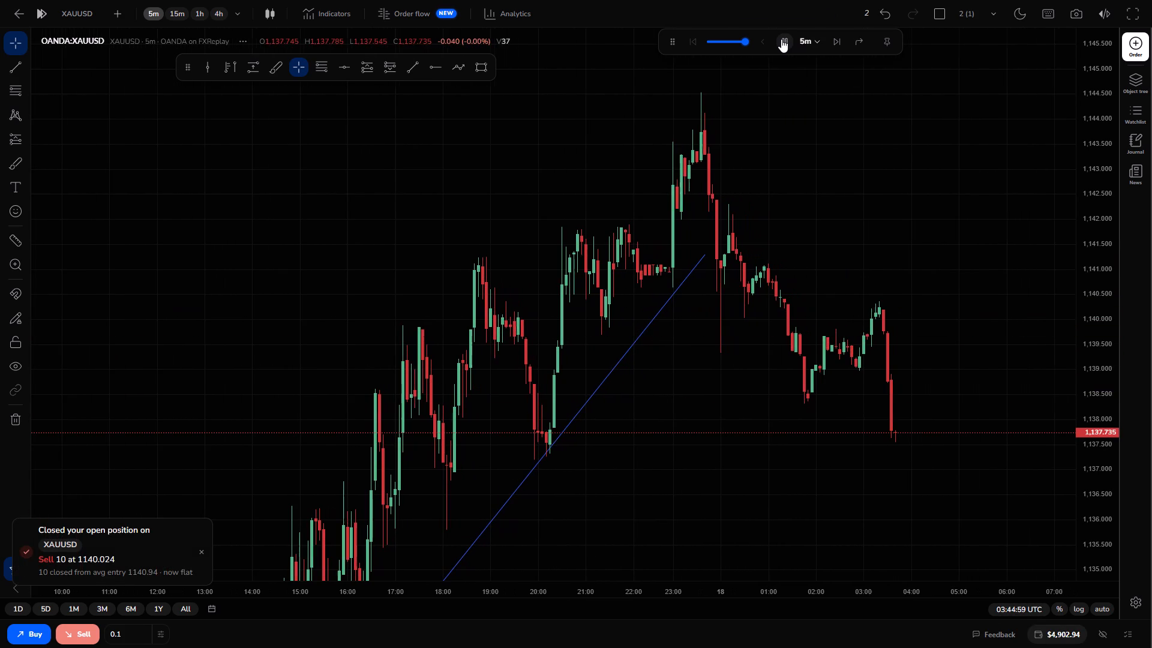
# Remove the rising trend line from the XAUUSD chart.
pyautogui.click(16, 425)
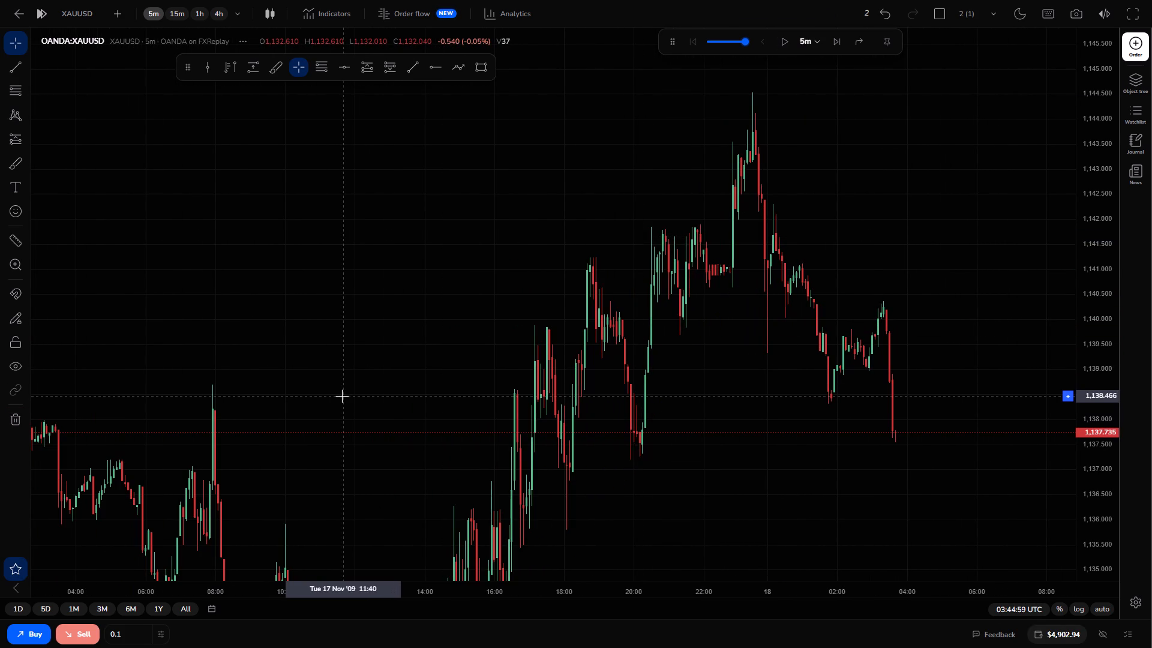
# Draw a rectangle support zone from about 17:50 on 17 November to 06:00 on 18 November, between about 1,137.2 and 1,136.9.
pyautogui.moveTo(652, 436); pyautogui.dragTo(473, 268)
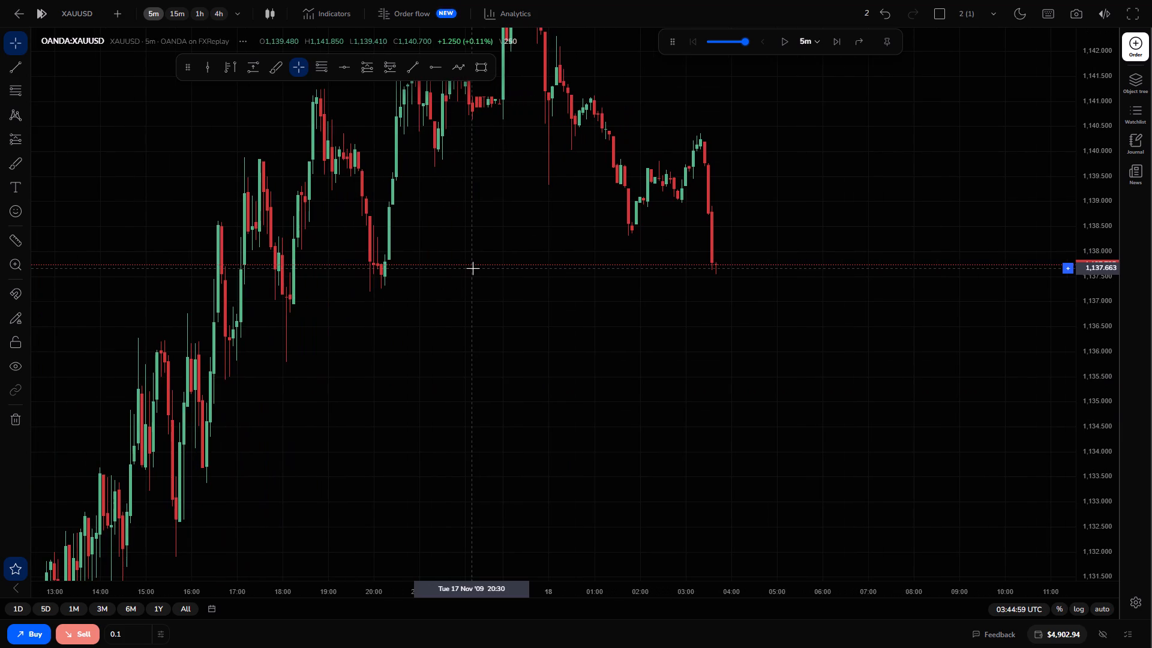
pyautogui.moveTo(1103, 249); pyautogui.dragTo(1106, 293)
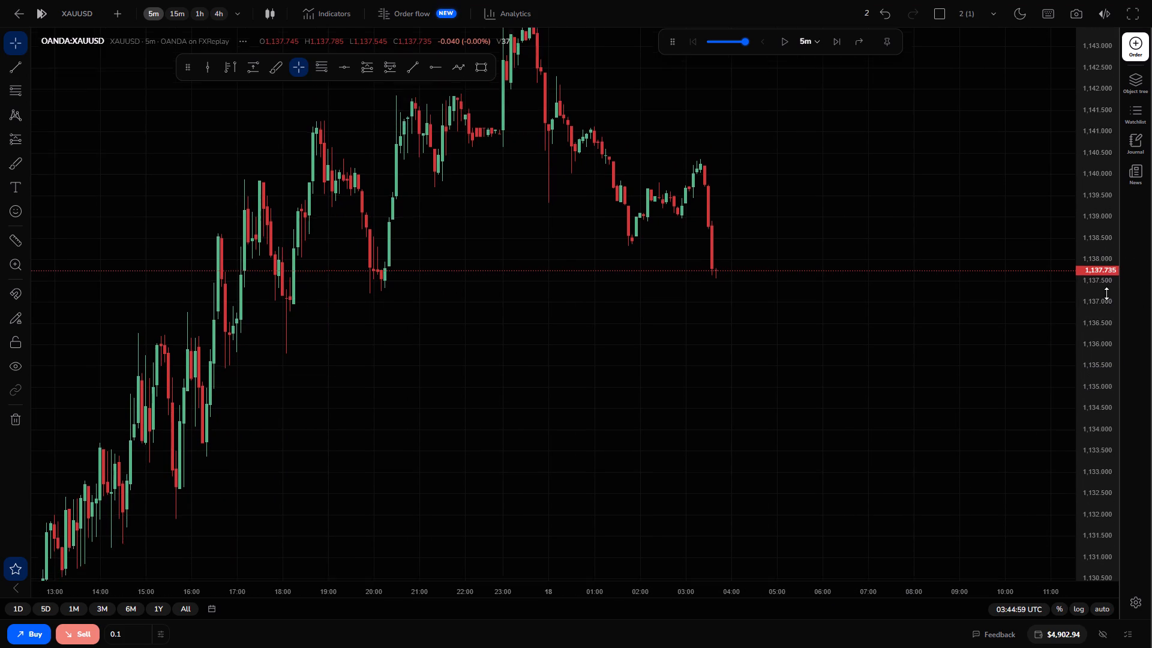
pyautogui.moveTo(1106, 293); pyautogui.dragTo(1103, 352)
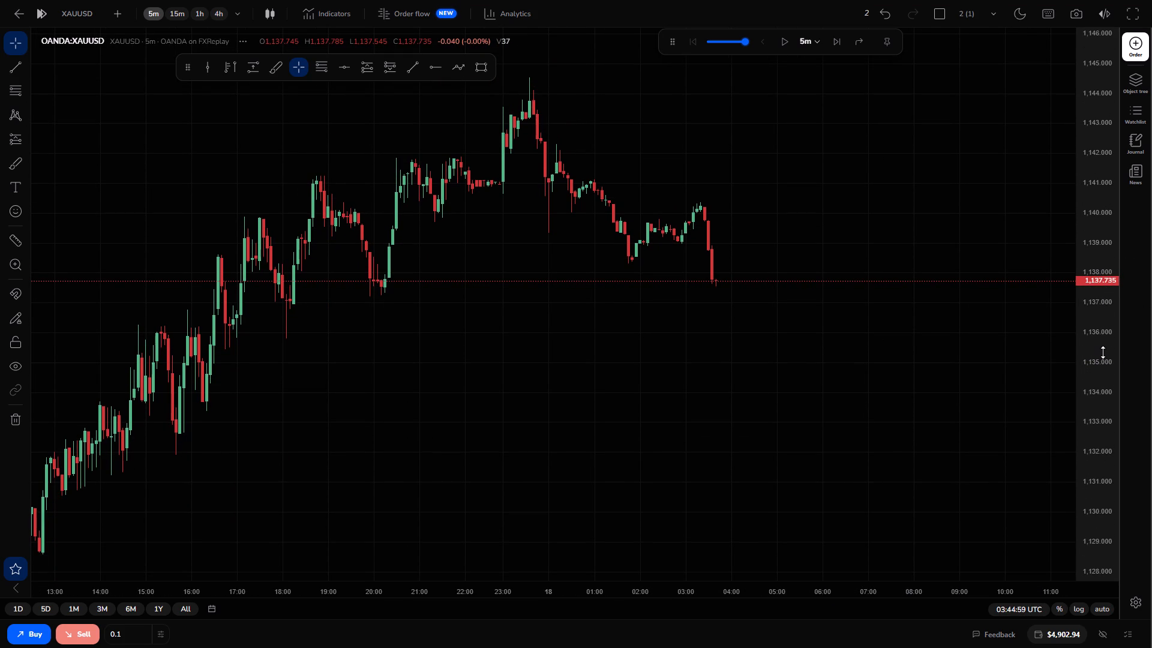
pyautogui.click(482, 73)
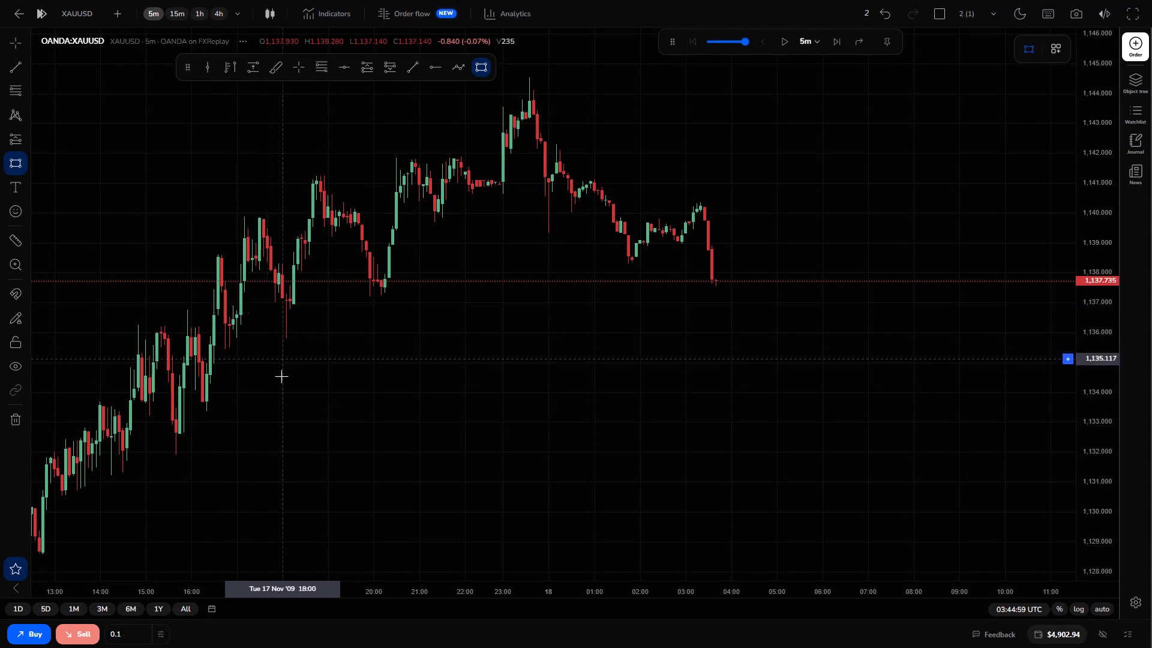
pyautogui.moveTo(274, 296); pyautogui.dragTo(352, 323)
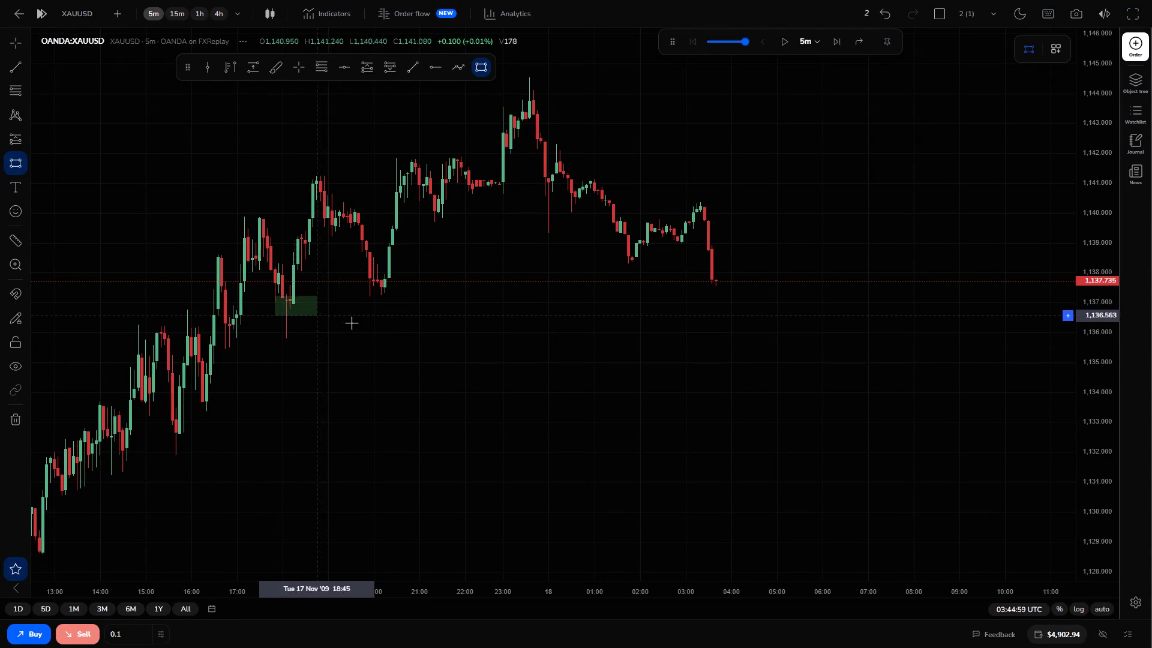
pyautogui.moveTo(352, 323); pyautogui.dragTo(406, 323)
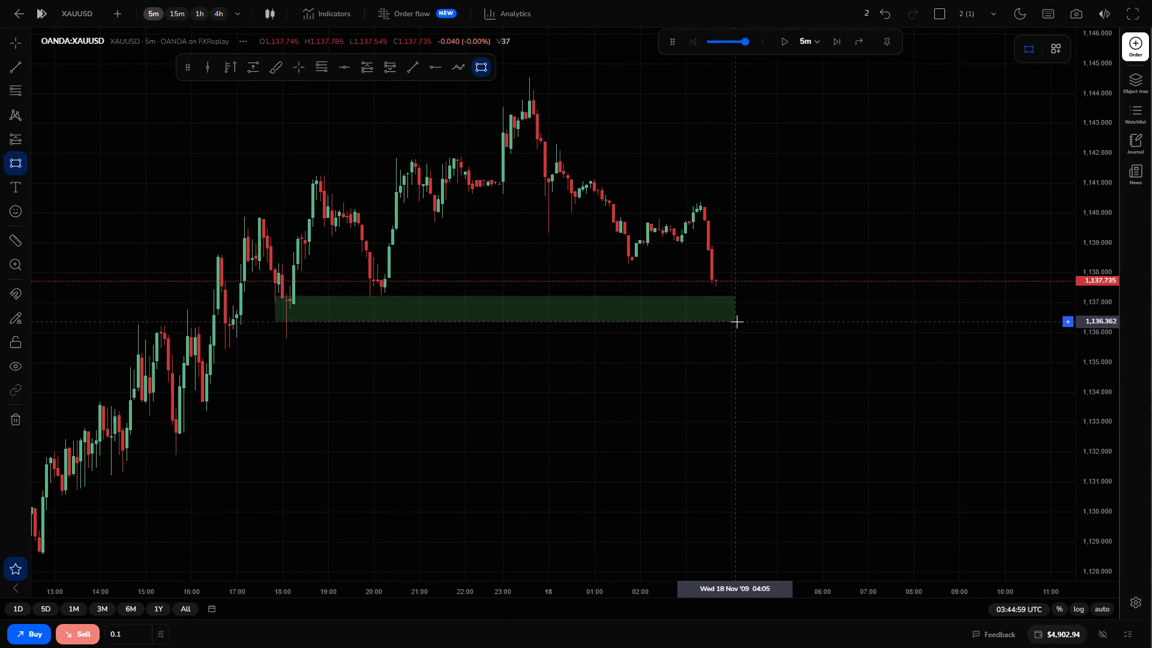
pyautogui.click(821, 306)
pyautogui.moveTo(683, 373); pyautogui.dragTo(728, 382)
pyautogui.moveTo(703, 221); pyautogui.dragTo(672, 253)
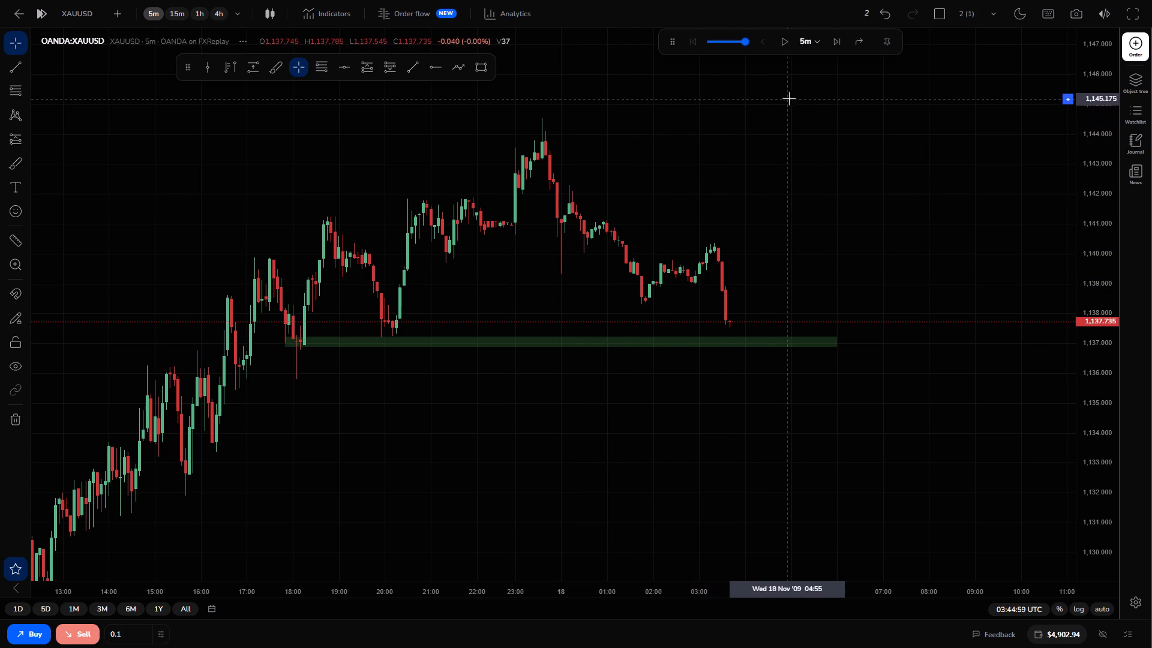
# Advance the replay in single 5m candles to about 07:40 UTC on 18 November.
pyautogui.tripleClick(834, 46)
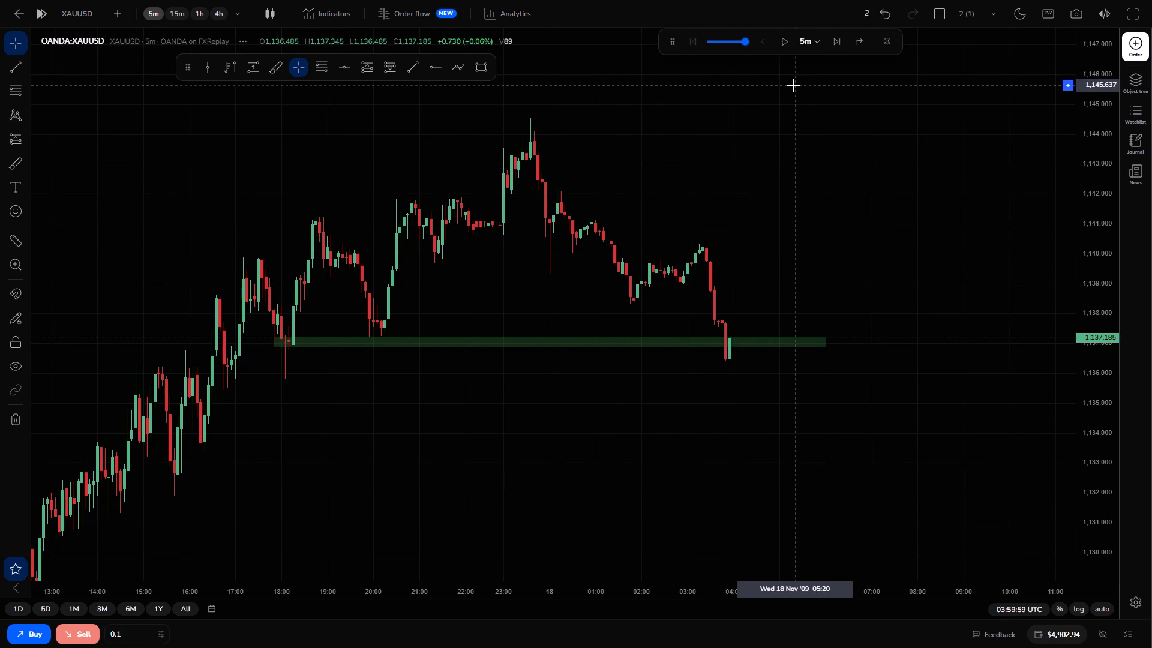
pyautogui.click(837, 40)
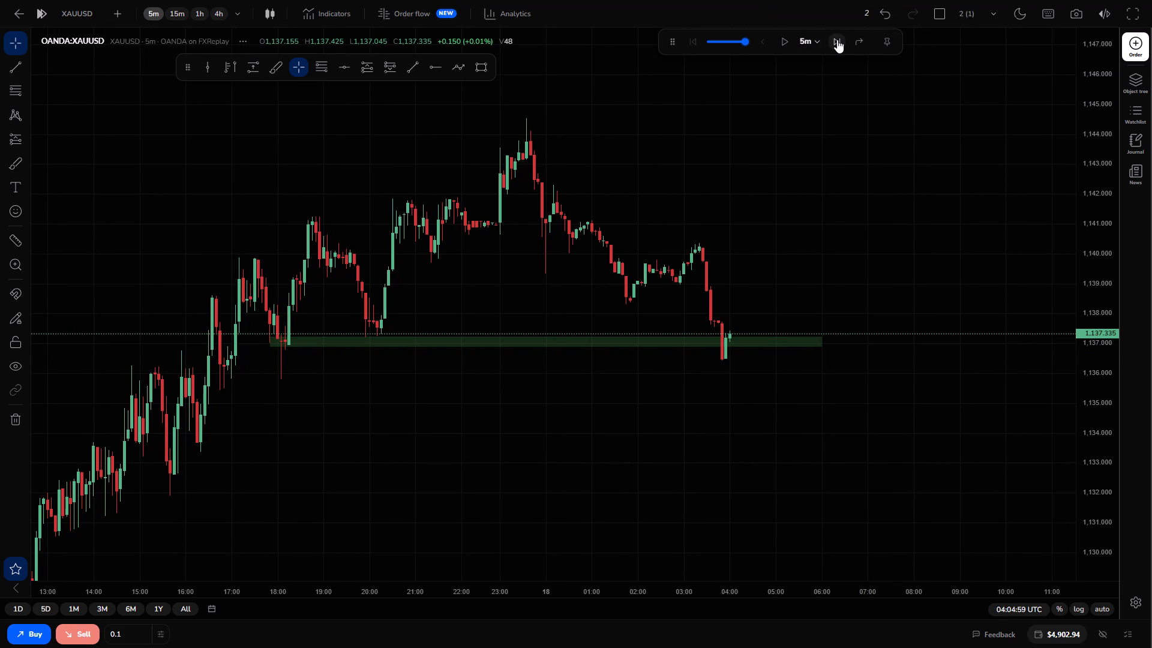
pyautogui.click(837, 40)
pyautogui.doubleClick(837, 40)
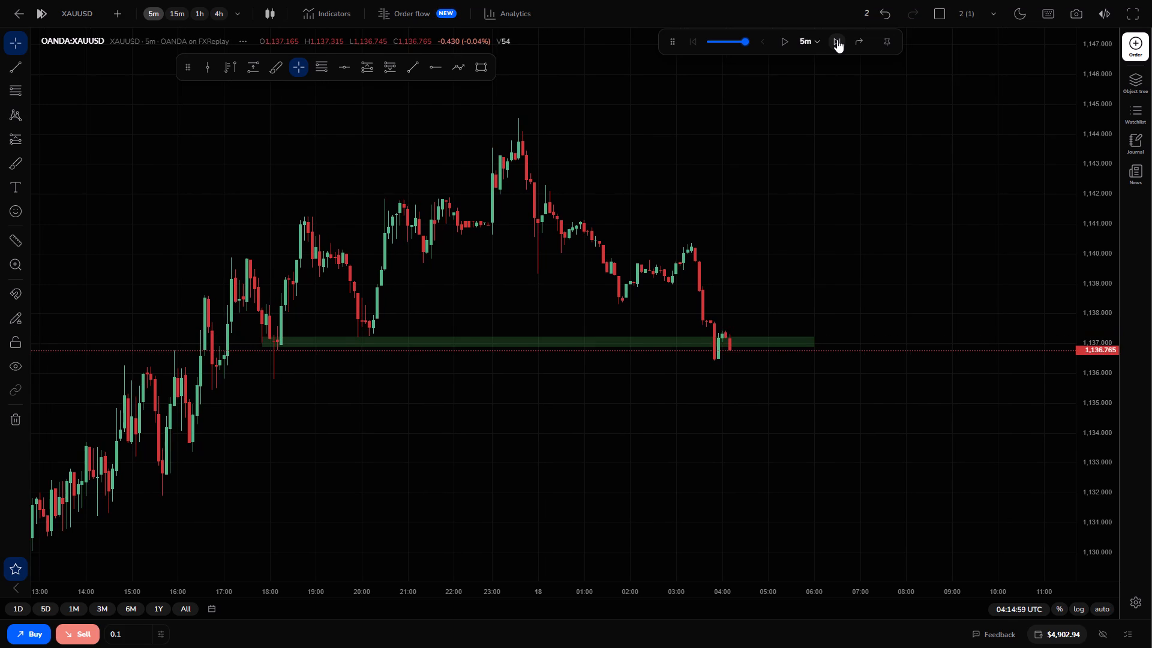
pyautogui.doubleClick(837, 40)
pyautogui.tripleClick(837, 40)
pyautogui.tripleClick(837, 40)
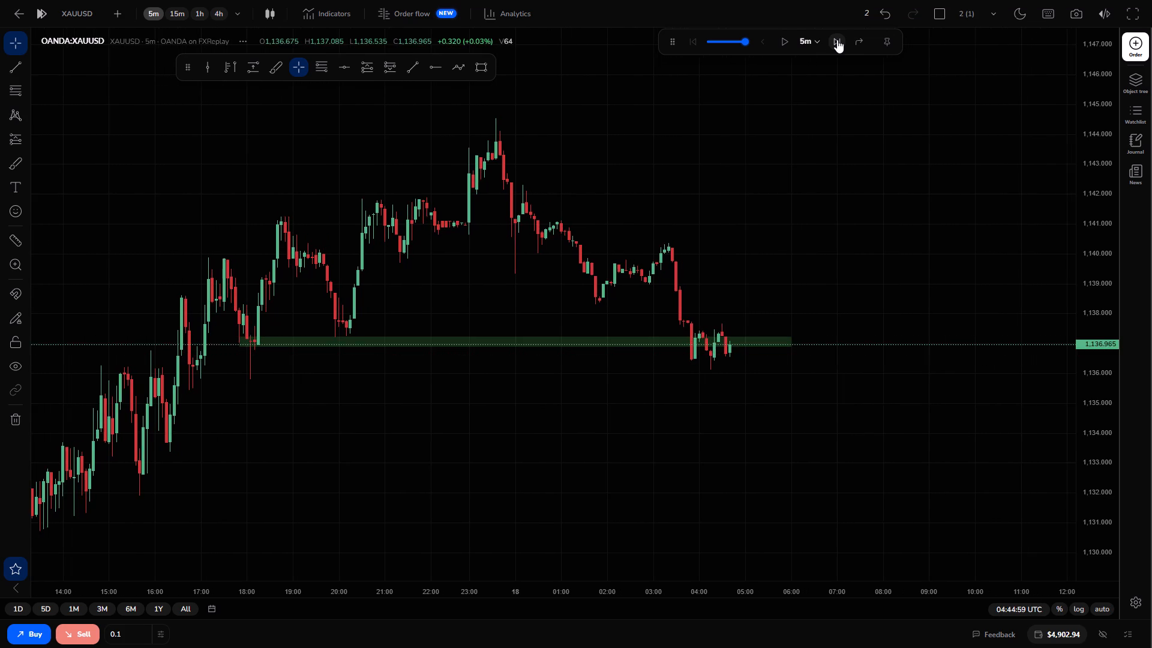
pyautogui.tripleClick(837, 40)
pyautogui.tripleClick(837, 40)
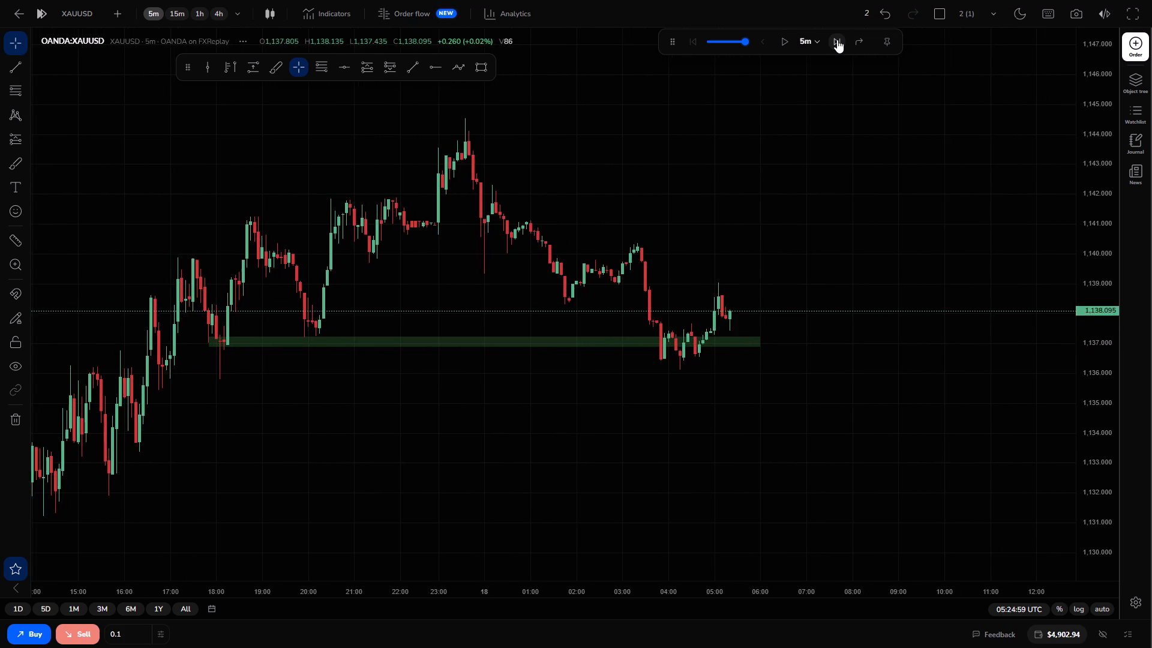
pyautogui.tripleClick(837, 40)
pyautogui.tripleClick(837, 40)
pyautogui.tripleClick(837, 40)
pyautogui.tripleClick(837, 40)
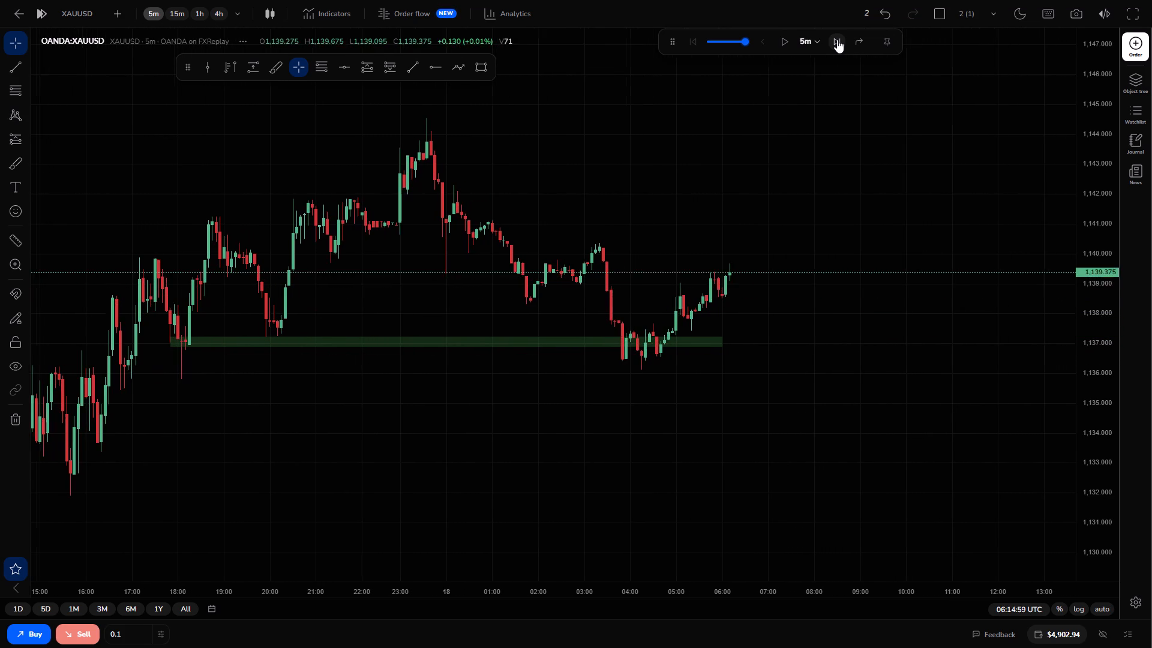
pyautogui.tripleClick(837, 40)
pyautogui.tripleClick(837, 40)
pyautogui.tripleClick(837, 40)
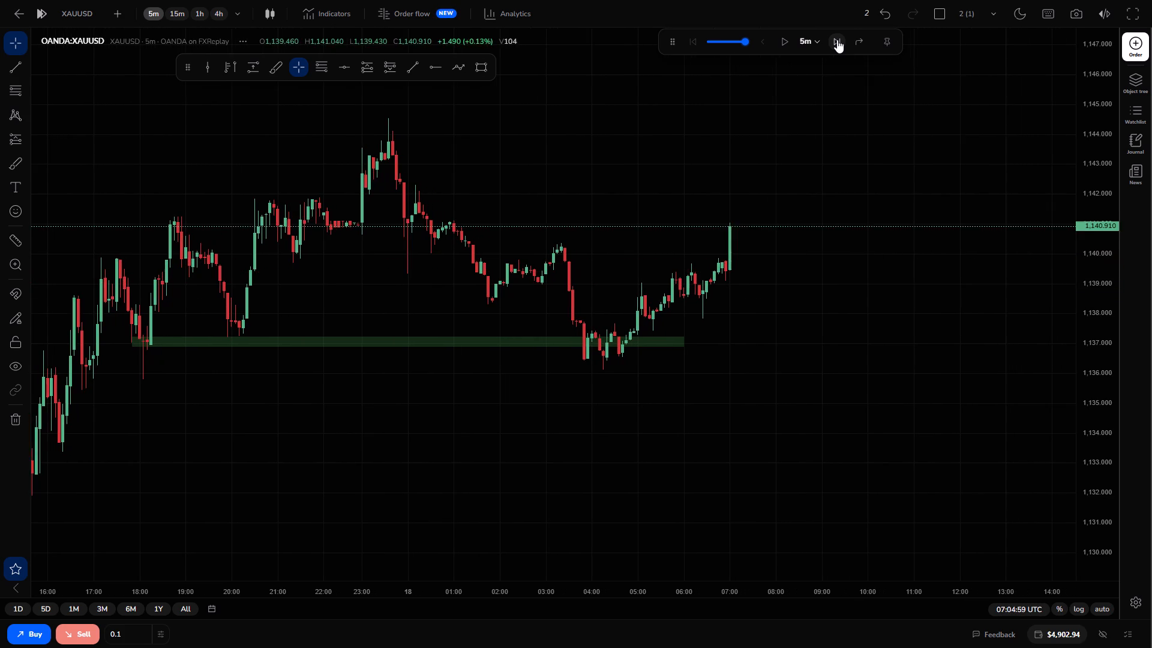
pyautogui.tripleClick(837, 40)
pyautogui.doubleClick(837, 40)
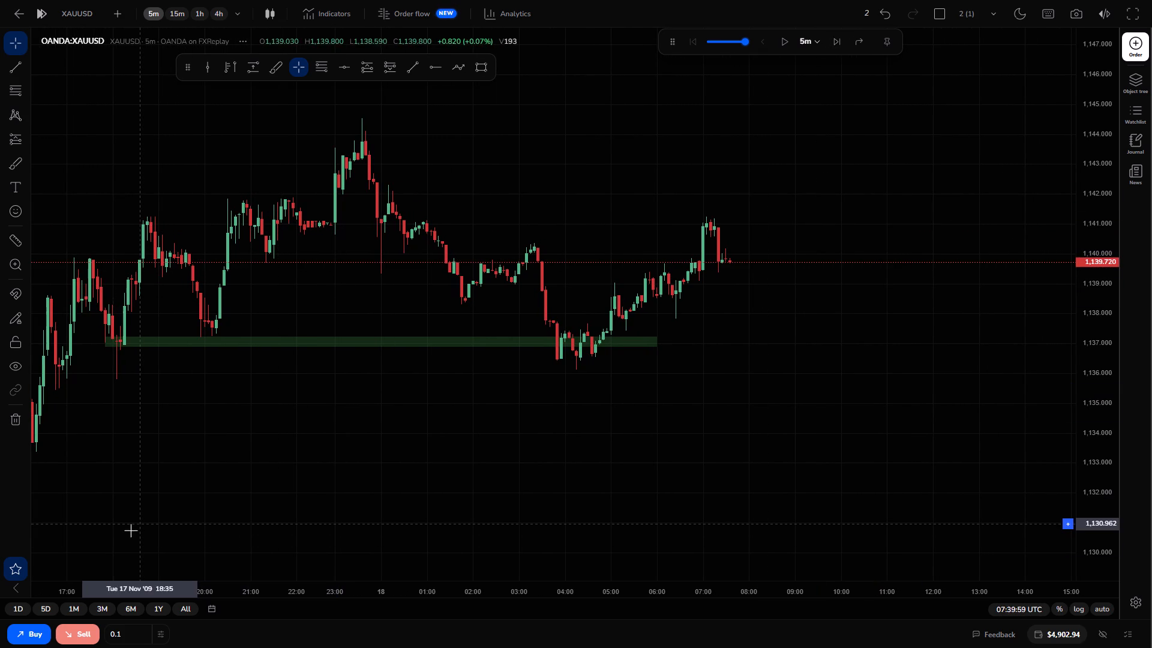
# Open a 0.1 market sell on XAUUSD with take profit at 1,137.125 and stop loss at 1,141.240.
pyautogui.click(70, 629)
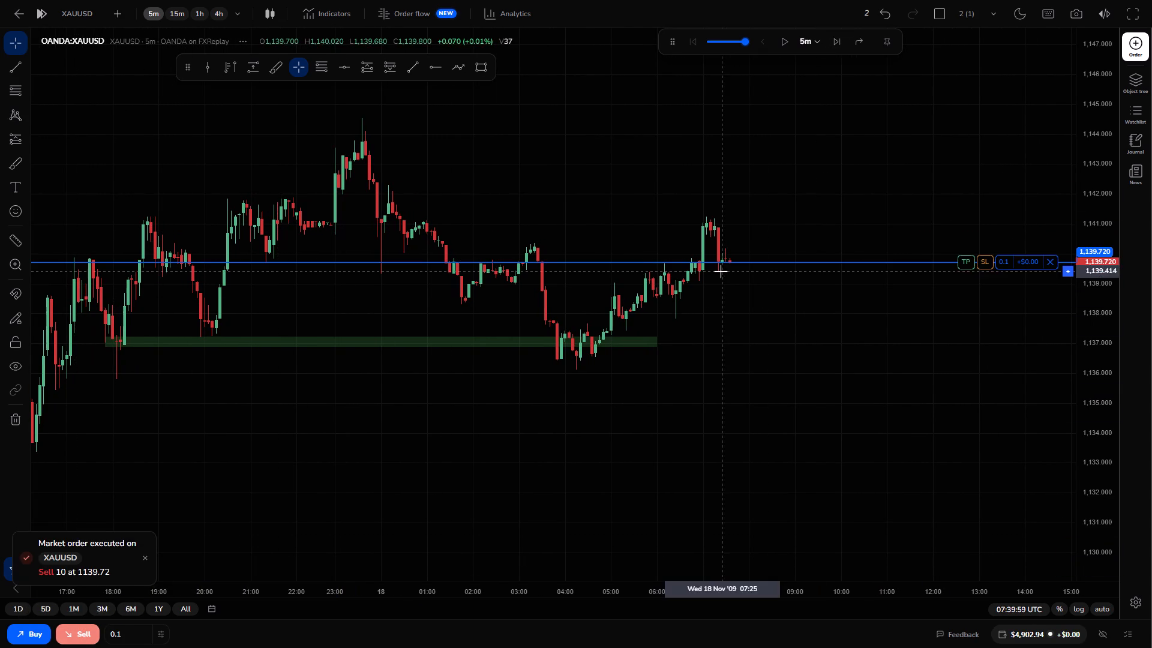
pyautogui.moveTo(965, 257); pyautogui.dragTo(959, 337)
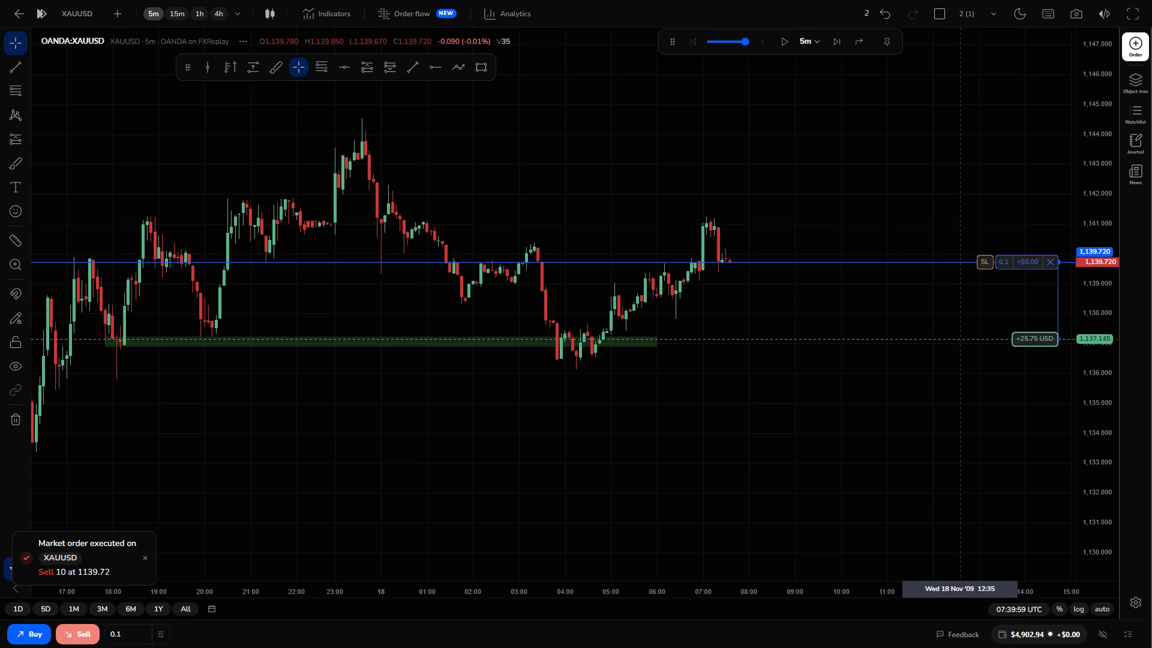
pyautogui.moveTo(959, 337); pyautogui.dragTo(960, 340)
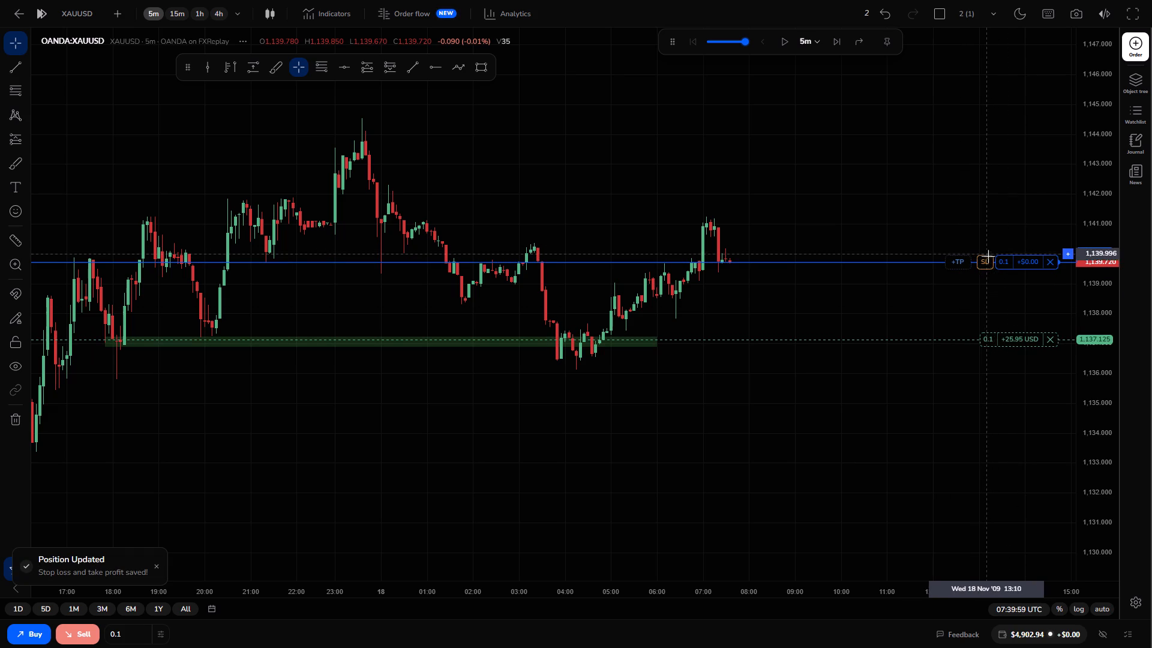
pyautogui.moveTo(988, 256); pyautogui.dragTo(979, 214)
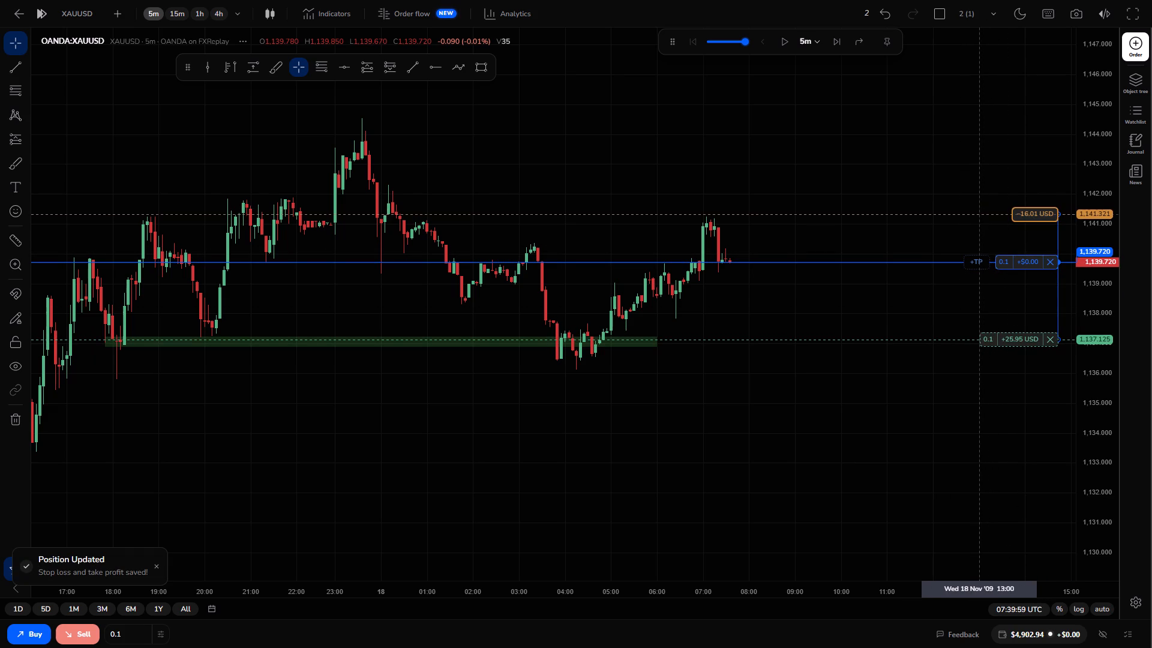
pyautogui.moveTo(979, 214); pyautogui.dragTo(978, 217)
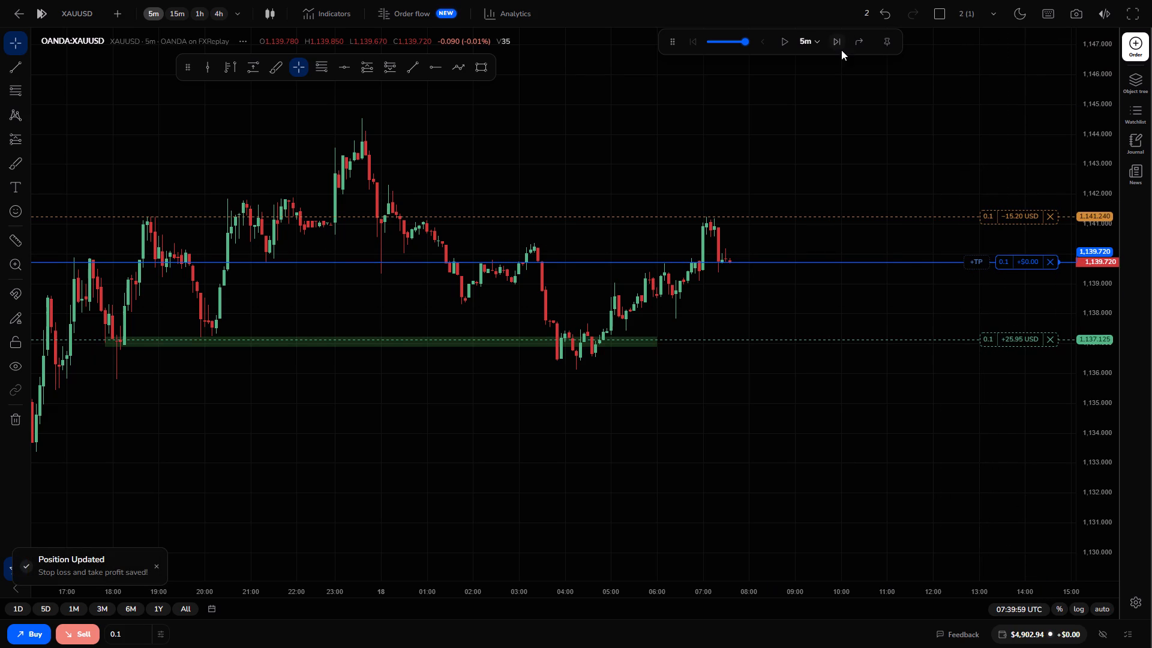
# Advance the replay in single 5m candles to about 09:00 UTC on 18 November.
pyautogui.click(841, 50)
pyautogui.tripleClick(832, 40)
pyautogui.tripleClick(832, 40)
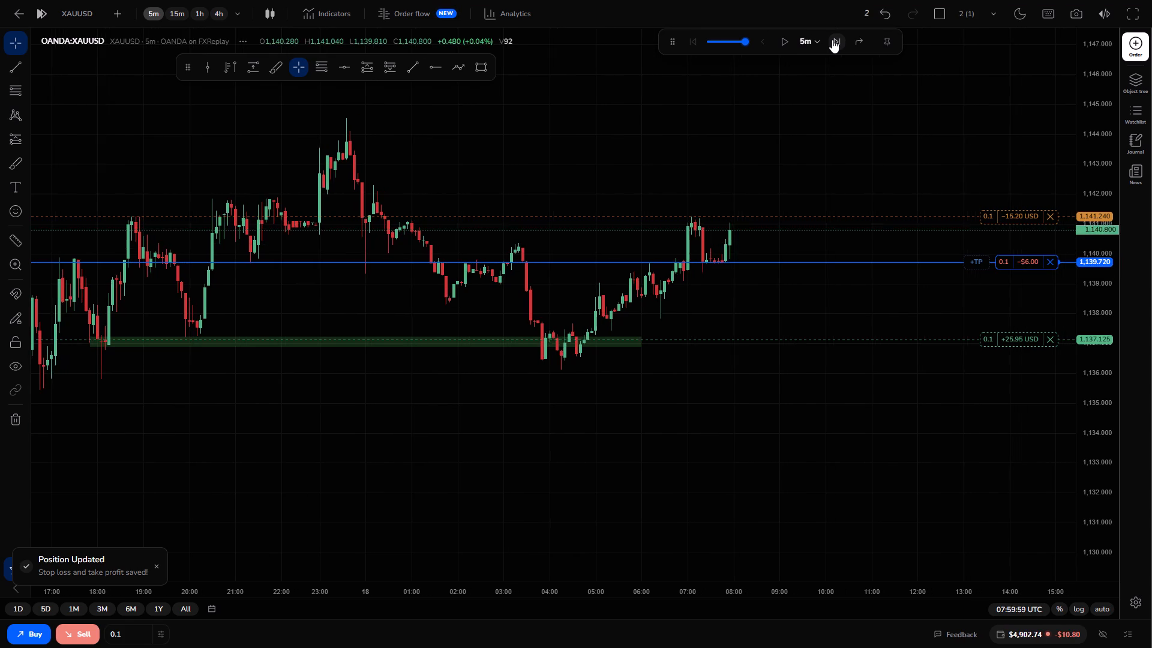
pyautogui.click(832, 40)
pyautogui.tripleClick(832, 40)
pyautogui.rightClick(832, 40)
pyautogui.tripleClick(832, 40)
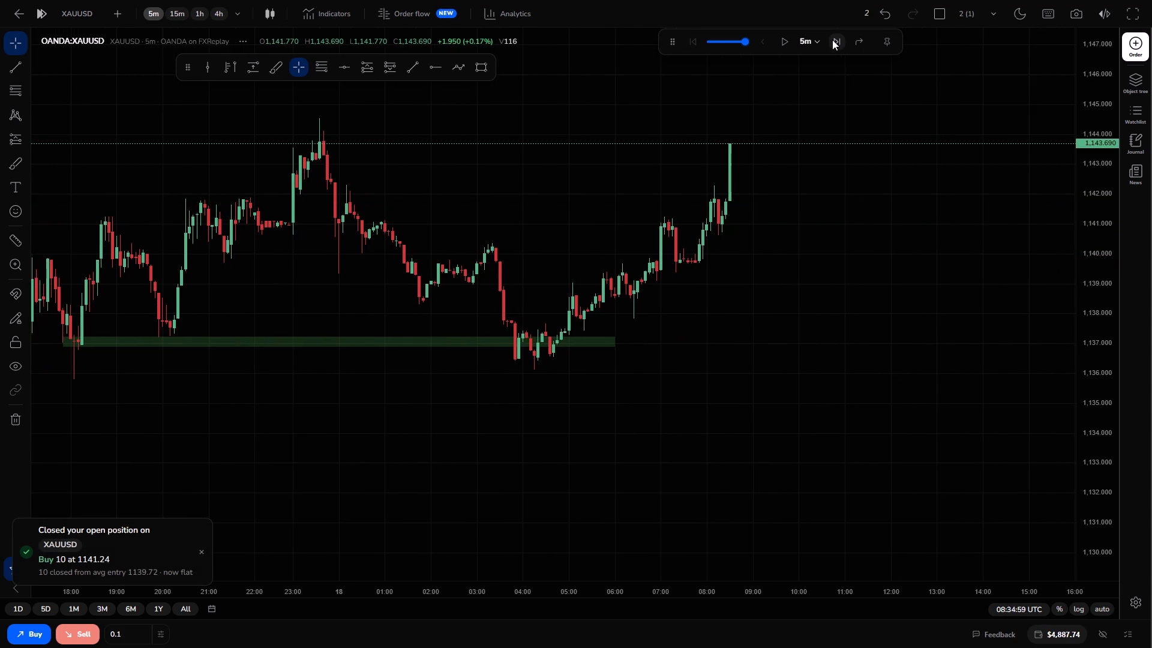
pyautogui.click(832, 40)
pyautogui.click(832, 40)
pyautogui.click(832, 40)
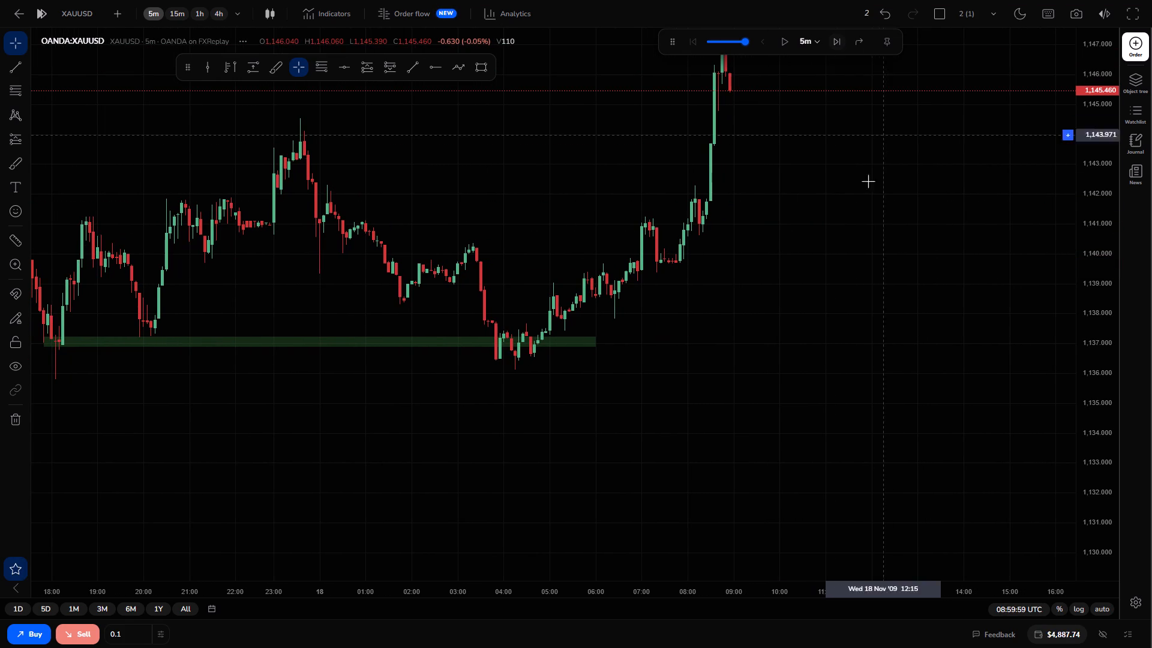
# Examine the price action of 17 and early 18 November around the green support zone, rescaling the chart as needed.
pyautogui.moveTo(535, 202); pyautogui.dragTo(773, 307)
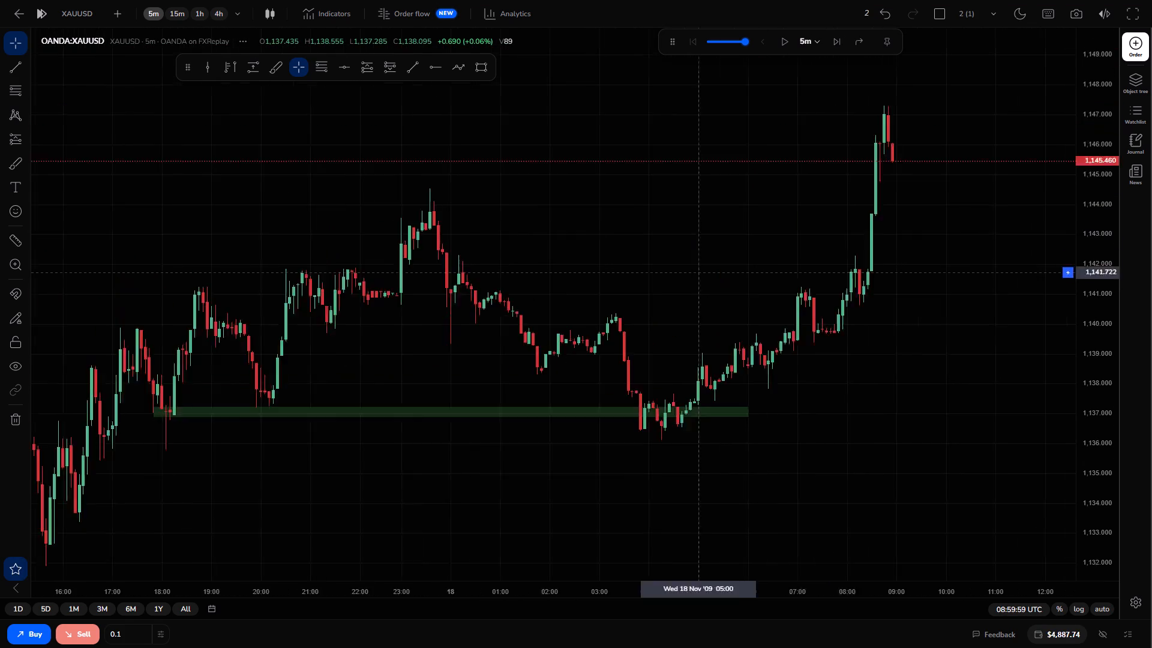
pyautogui.moveTo(773, 307); pyautogui.dragTo(800, 313)
pyautogui.moveTo(1072, 418); pyautogui.dragTo(1023, 418)
pyautogui.click(1023, 418)
pyautogui.click(1019, 383)
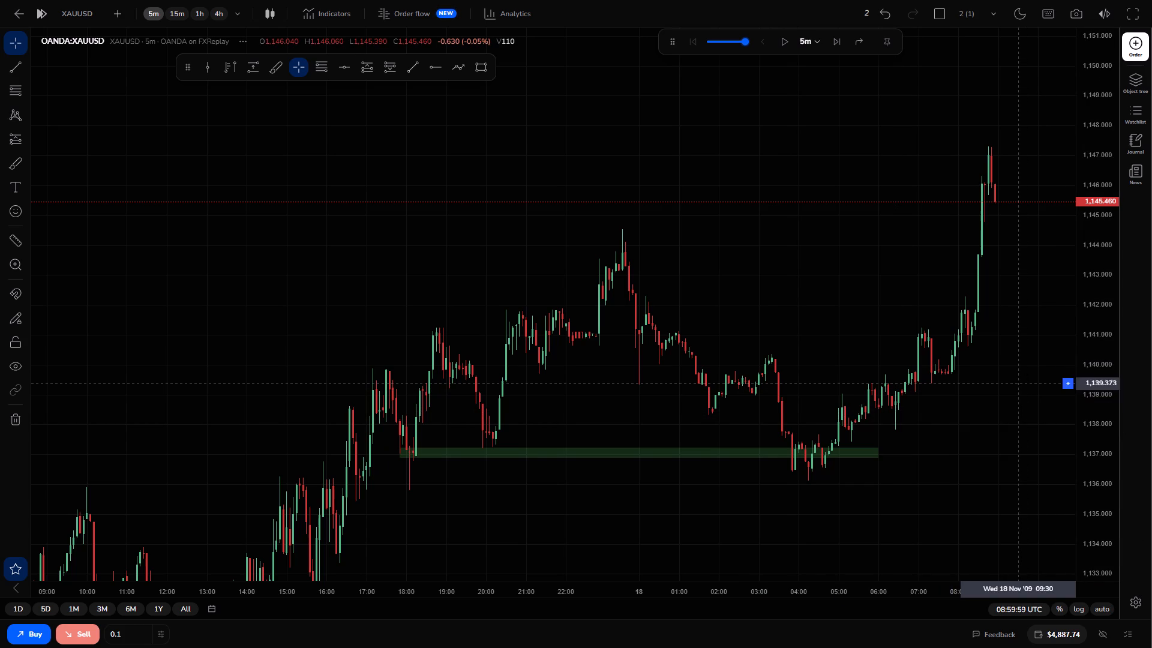
pyautogui.moveTo(1097, 459); pyautogui.dragTo(1078, 497)
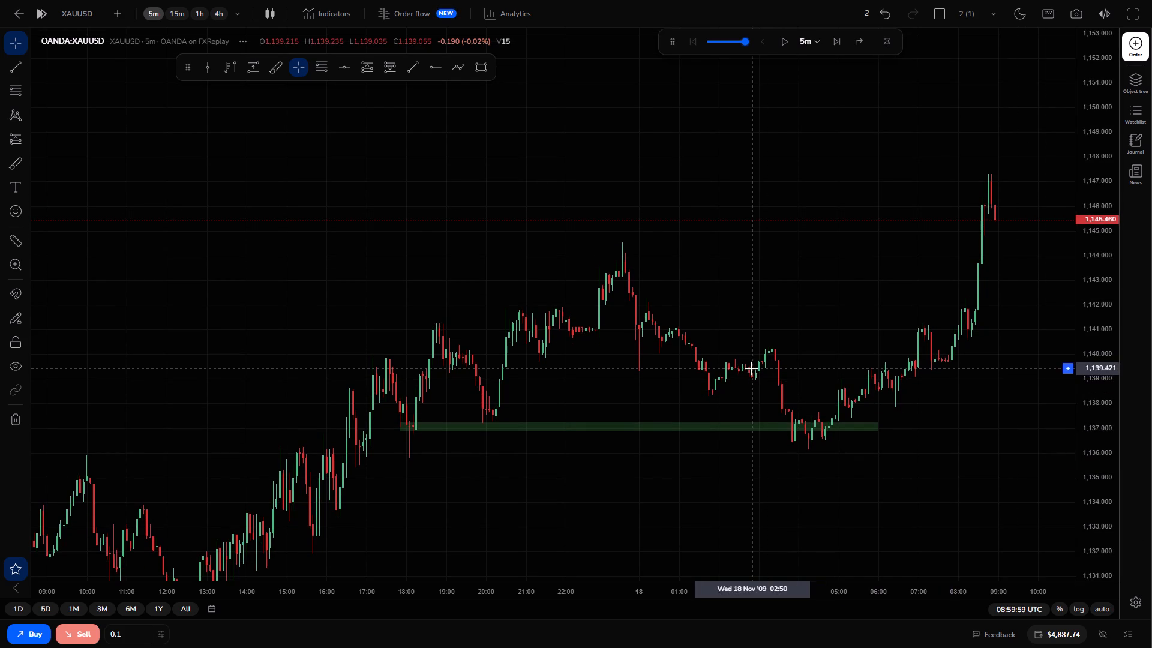
pyautogui.moveTo(751, 368); pyautogui.dragTo(908, 353)
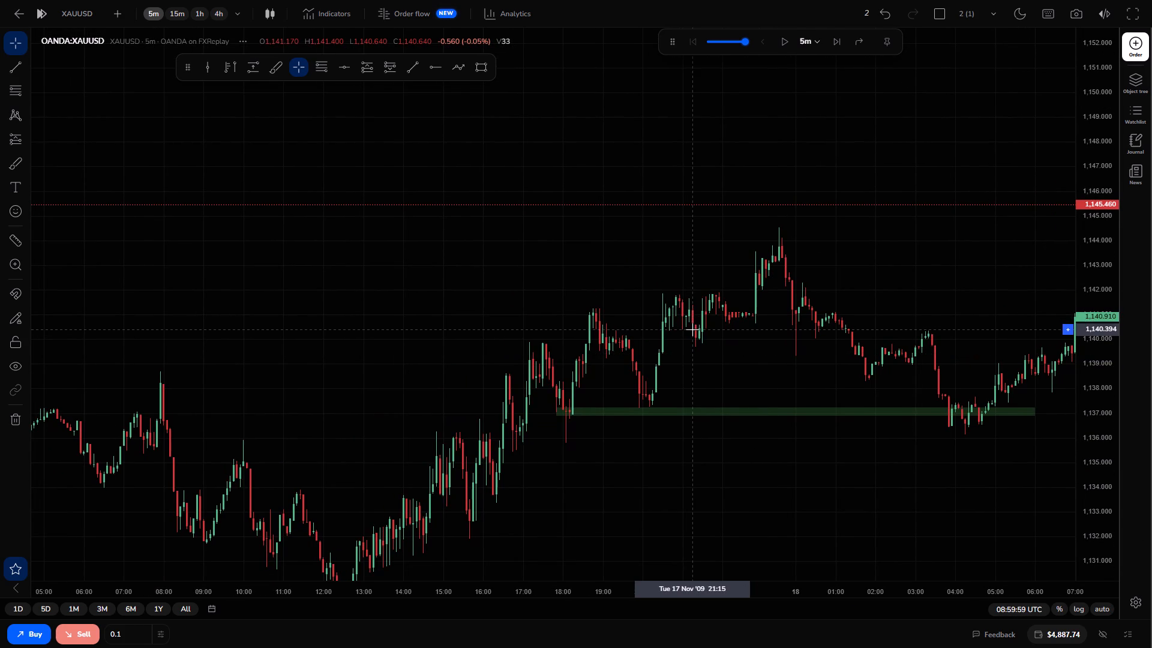
pyautogui.moveTo(1108, 458); pyautogui.dragTo(1091, 371)
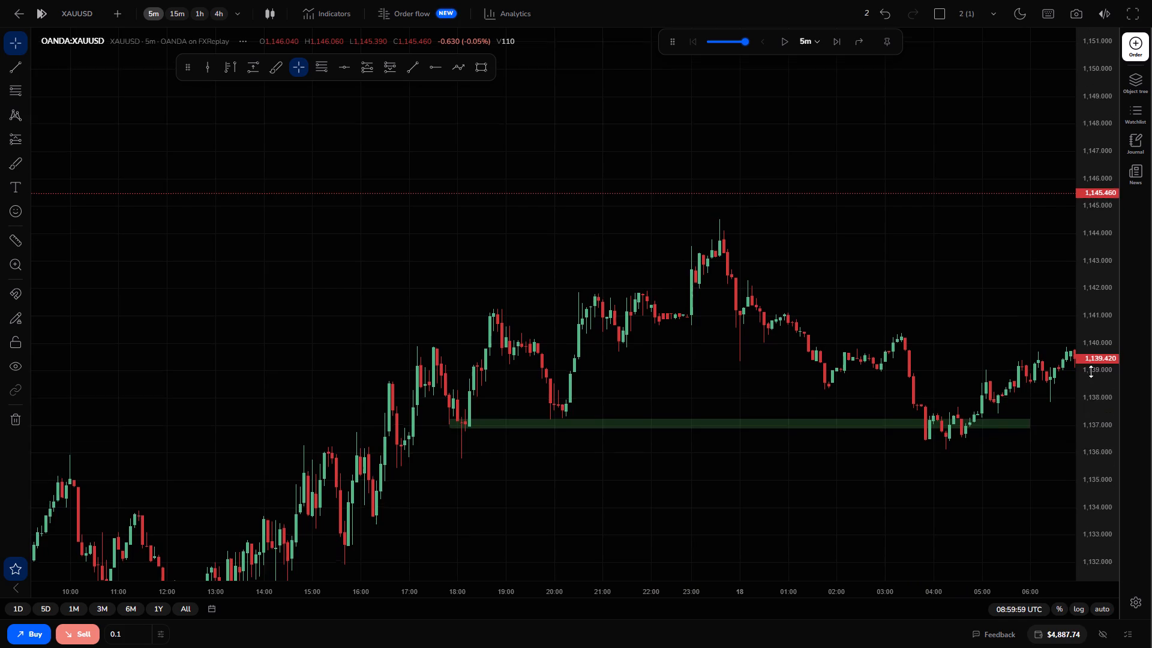
pyautogui.moveTo(1091, 371); pyautogui.dragTo(1087, 404)
pyautogui.moveTo(668, 392); pyautogui.dragTo(829, 397)
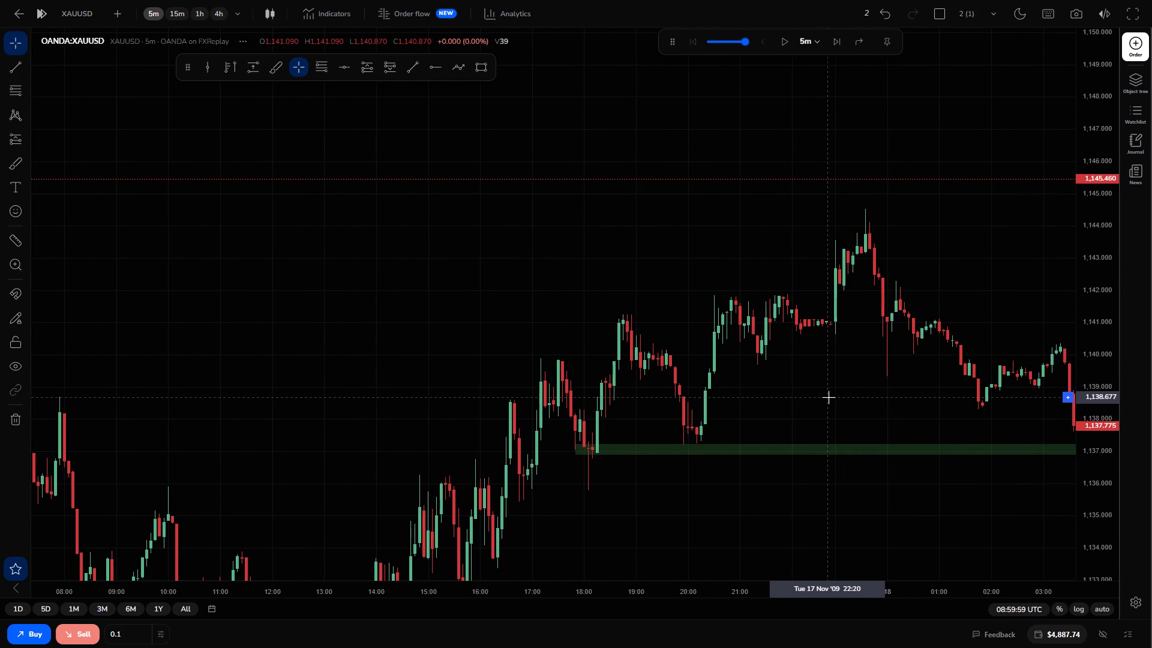
pyautogui.moveTo(801, 504); pyautogui.dragTo(868, 476)
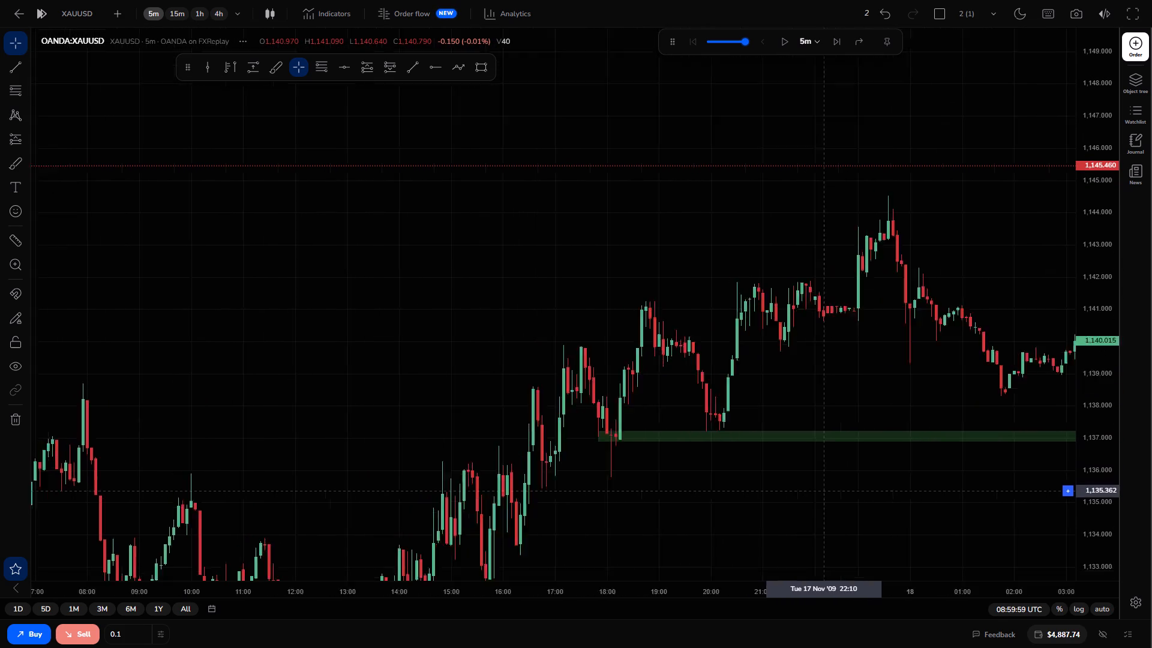
pyautogui.moveTo(868, 476); pyautogui.dragTo(687, 401)
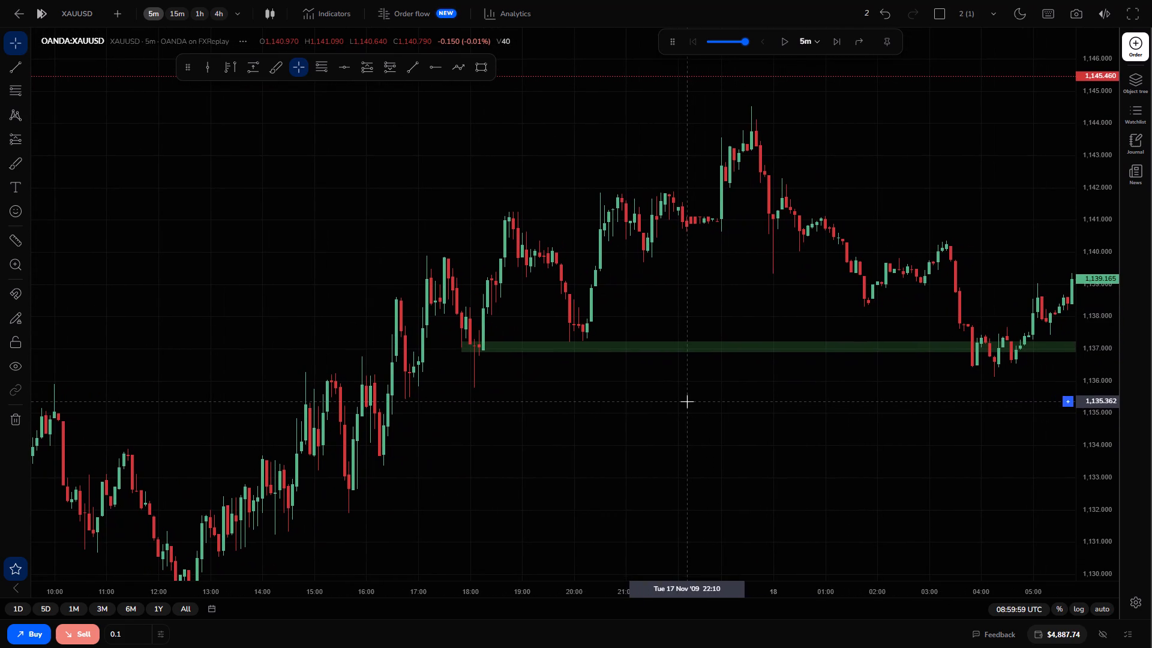
# Remove the green rectangle support zone from the XAUUSD chart.
pyautogui.click(11, 429)
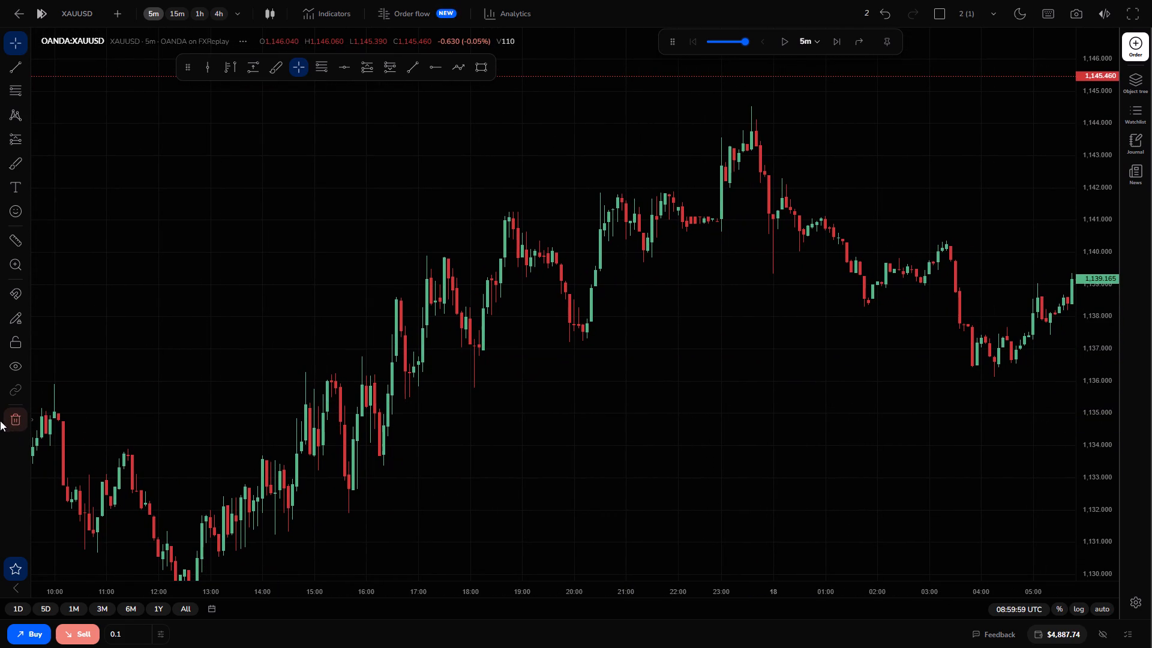
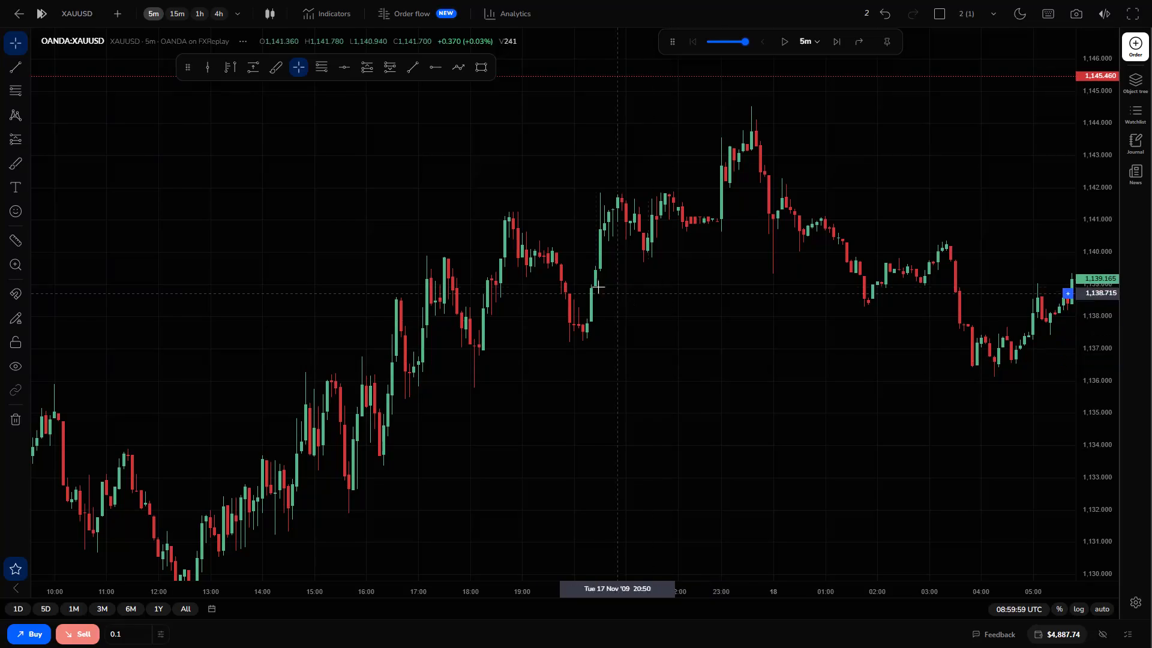
# Draw a horizontal ray at about 1,144.488 starting from the swing high of 17 November around 23:35.
pyautogui.moveTo(691, 354); pyautogui.dragTo(445, 341)
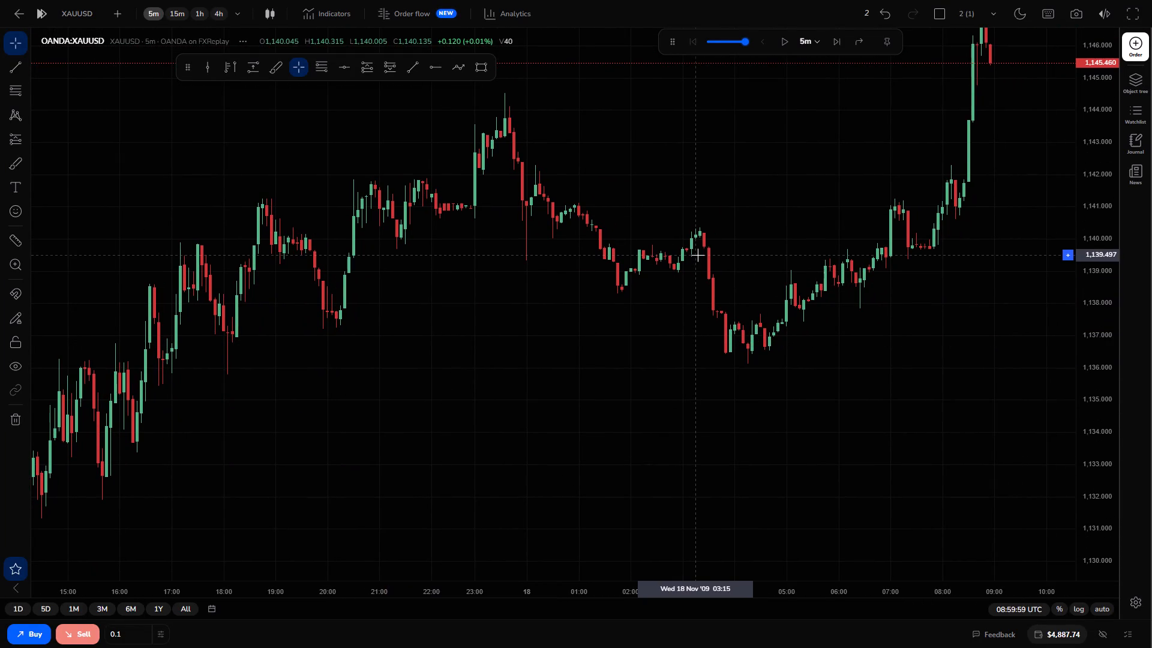
pyautogui.moveTo(698, 255); pyautogui.dragTo(649, 300)
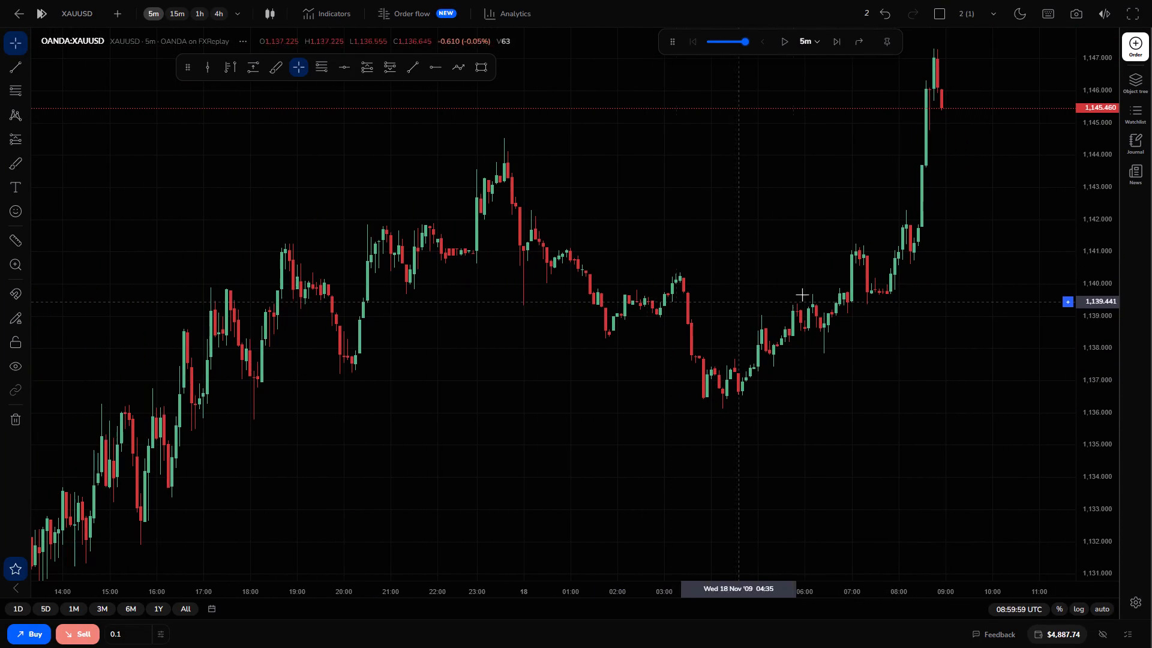
pyautogui.moveTo(825, 241); pyautogui.dragTo(827, 343)
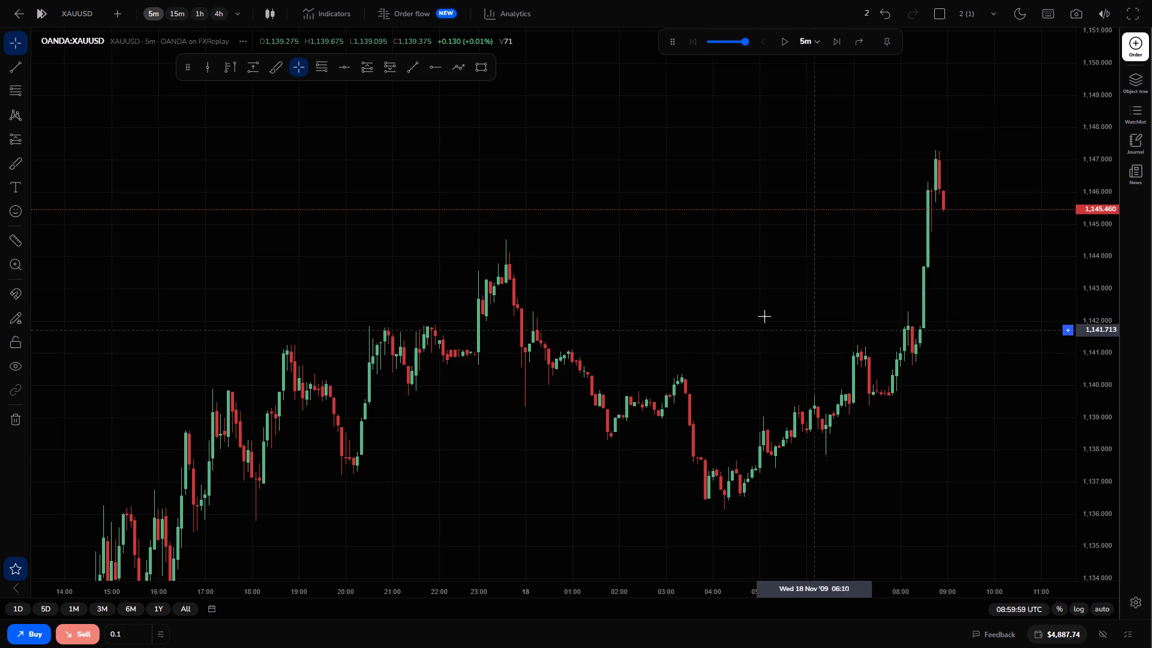
pyautogui.click(425, 68)
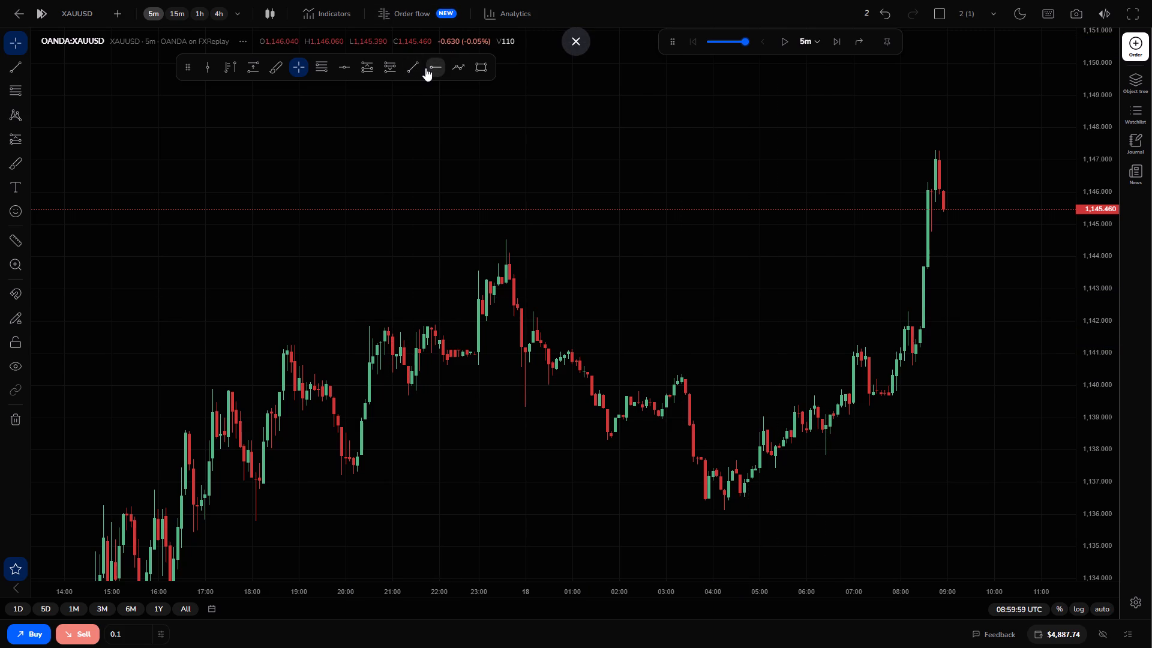
pyautogui.click(505, 241)
pyautogui.click(547, 306)
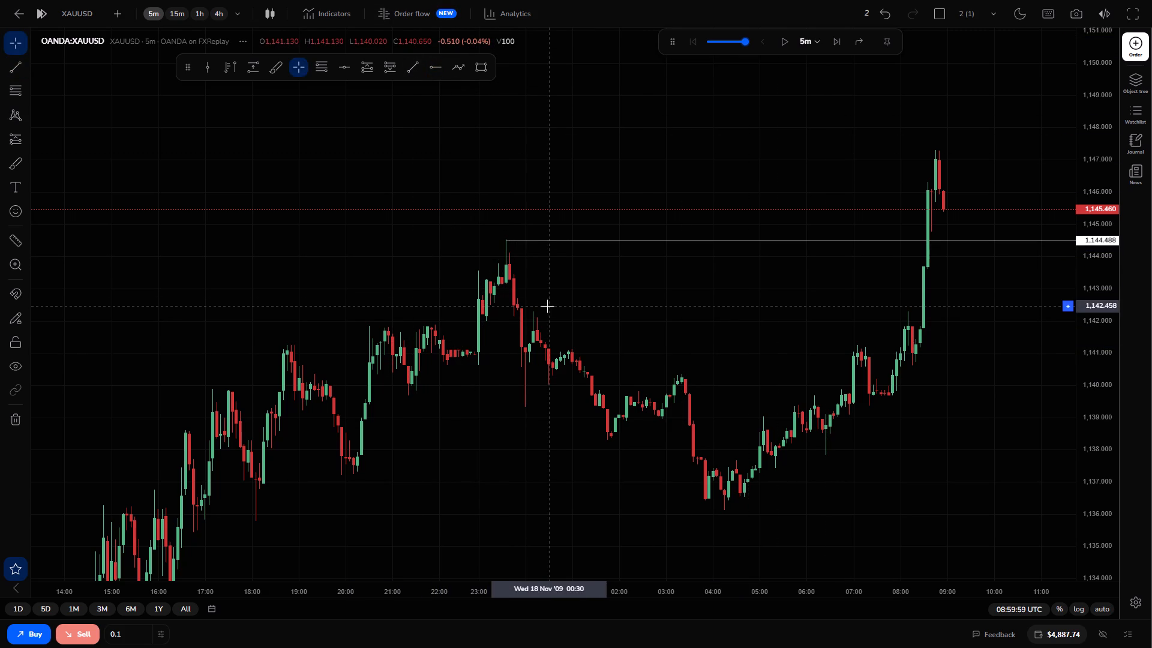
# Draw a green rectangle zone from about 1,141.955 to 1,141.471, spanning 17 November 20:35 to 18 November 09:50.
pyautogui.click(475, 68)
pyautogui.moveTo(374, 322); pyautogui.dragTo(616, 353)
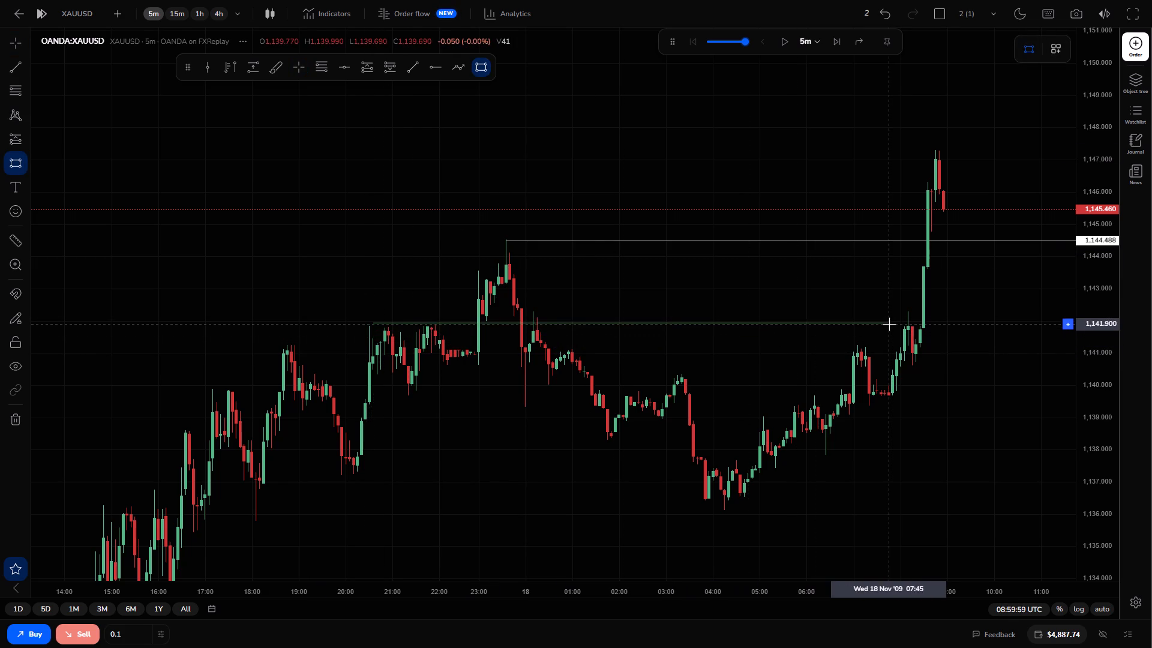
pyautogui.click(986, 338)
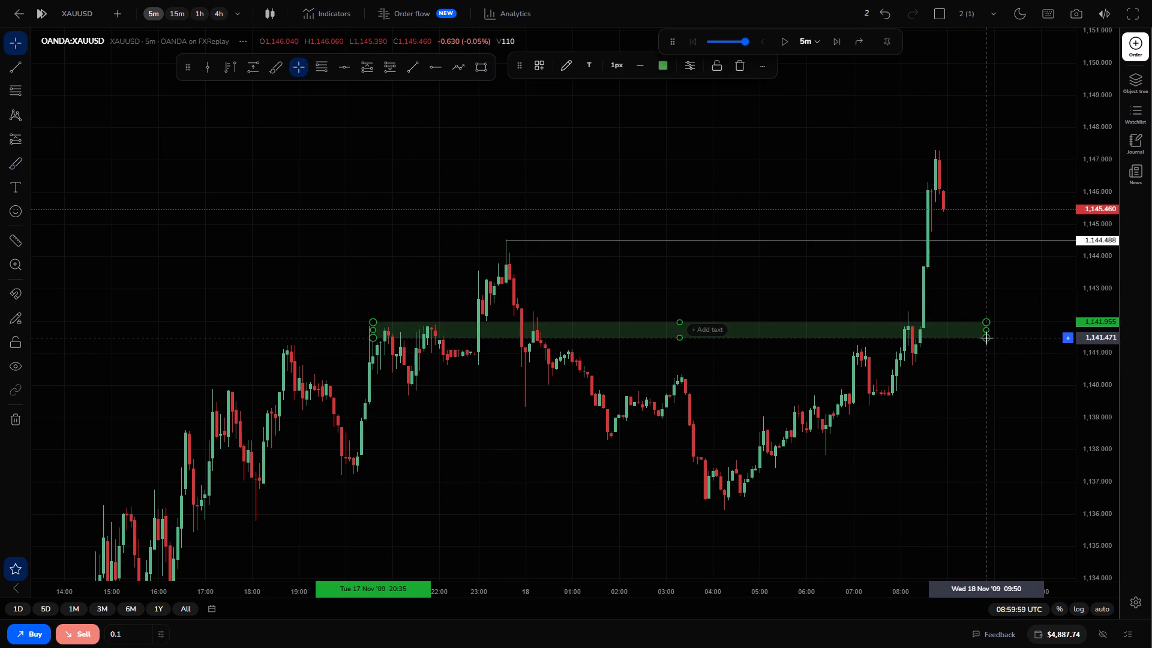
pyautogui.click(949, 431)
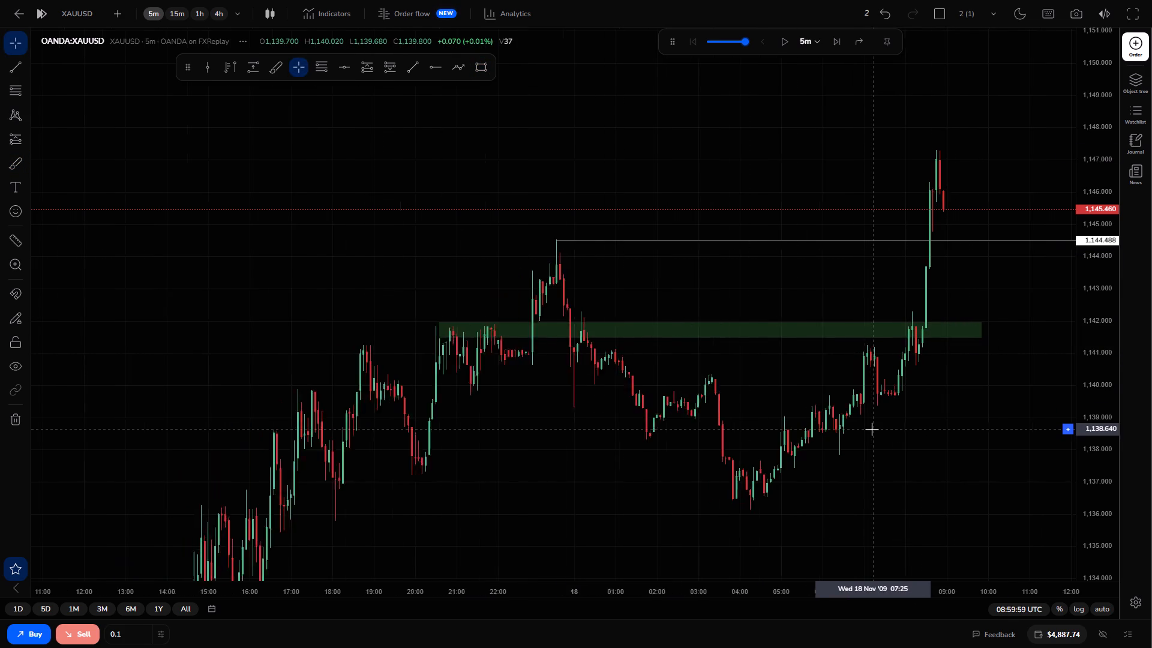
# Draw a green rectangle zone at about 1,136.5 to 1,136.1 from the early 18 November lows, extending past the latest candle.
pyautogui.moveTo(905, 533); pyautogui.dragTo(797, 395)
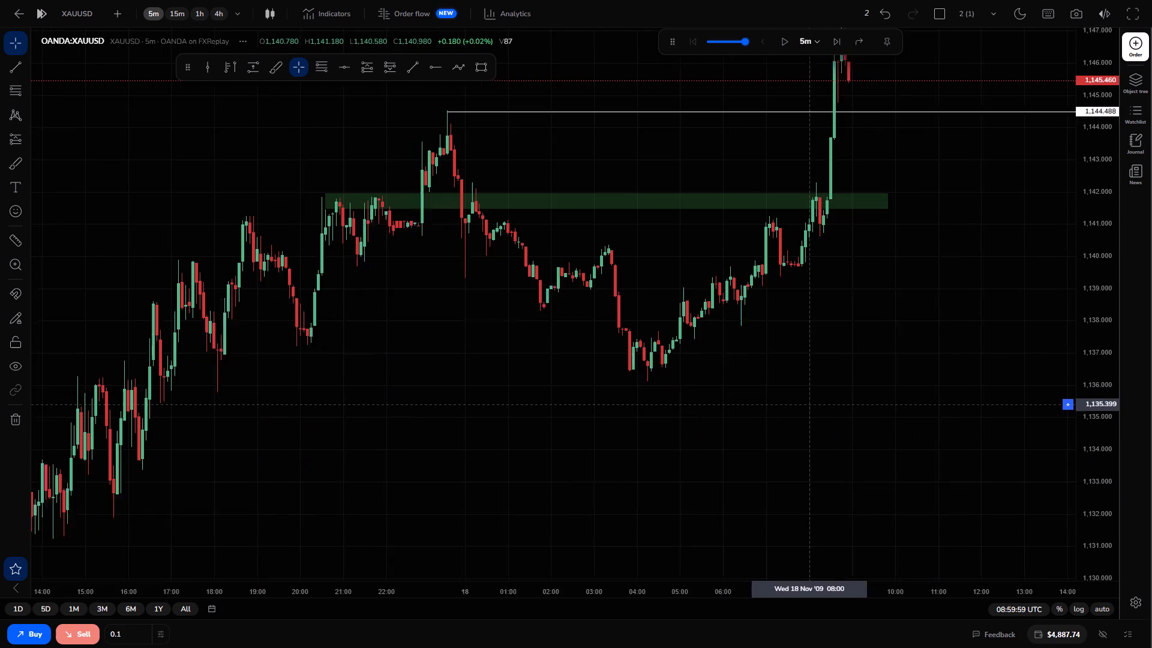
pyautogui.moveTo(797, 395); pyautogui.dragTo(797, 395)
pyautogui.click(481, 69)
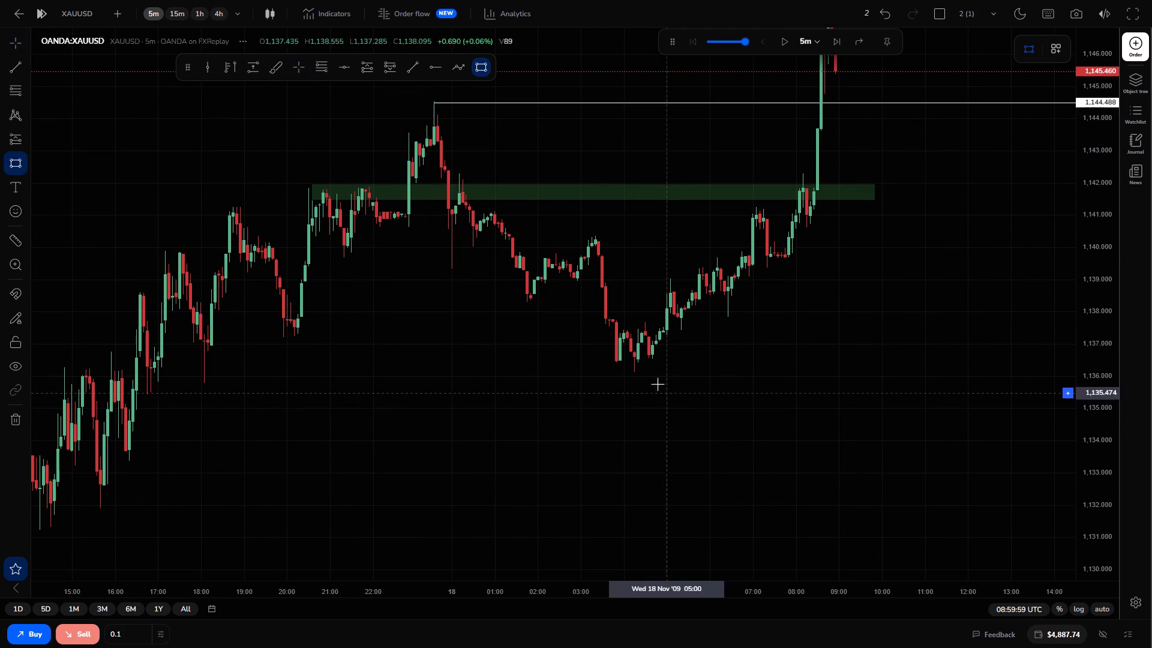
pyautogui.moveTo(617, 358); pyautogui.dragTo(743, 384)
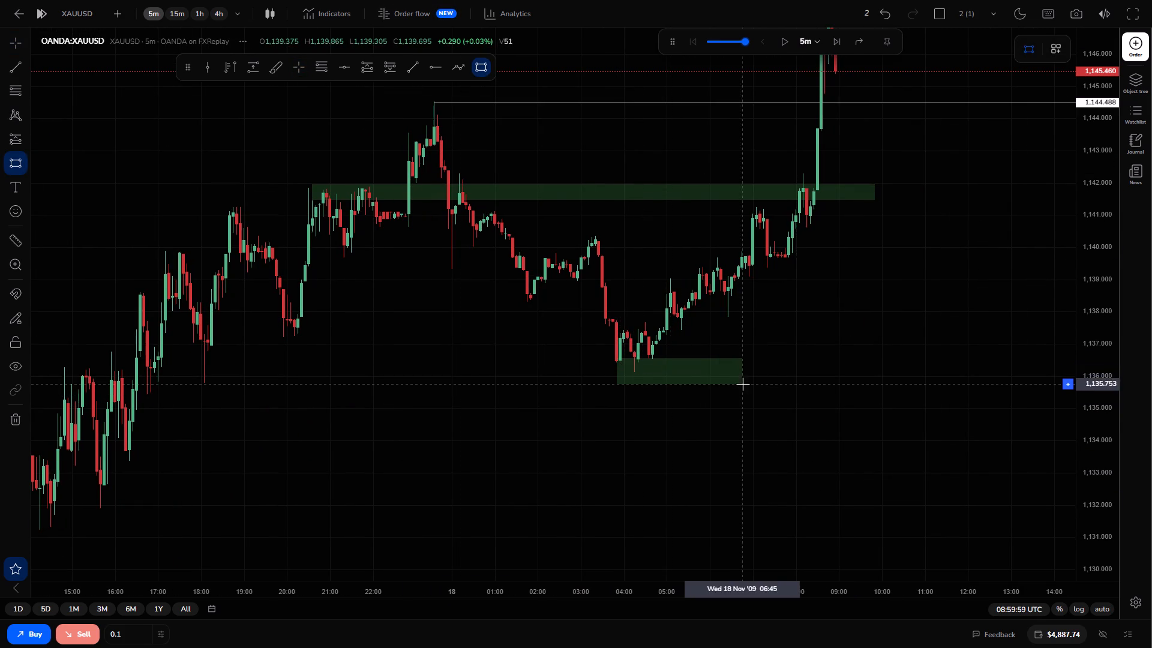
pyautogui.moveTo(986, 373); pyautogui.dragTo(968, 242)
pyautogui.click(968, 242)
# Advance the replay in single 5m candles to about 10:55 UTC on 18 November.
pyautogui.moveTo(940, 167); pyautogui.dragTo(905, 337)
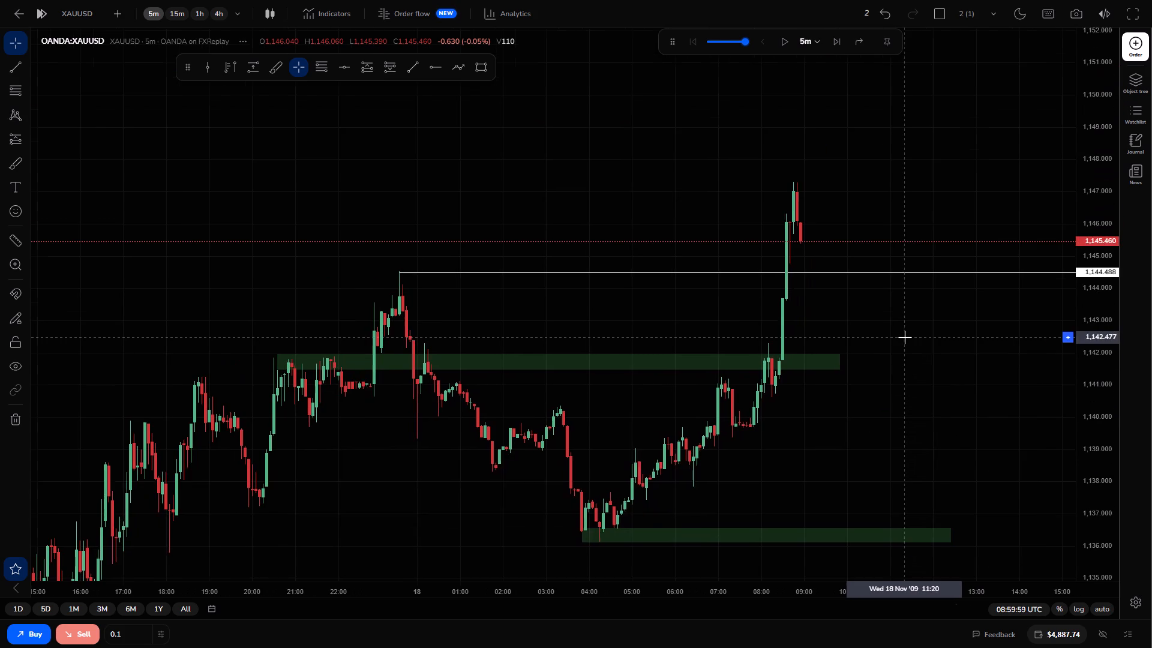
pyautogui.tripleClick(833, 42)
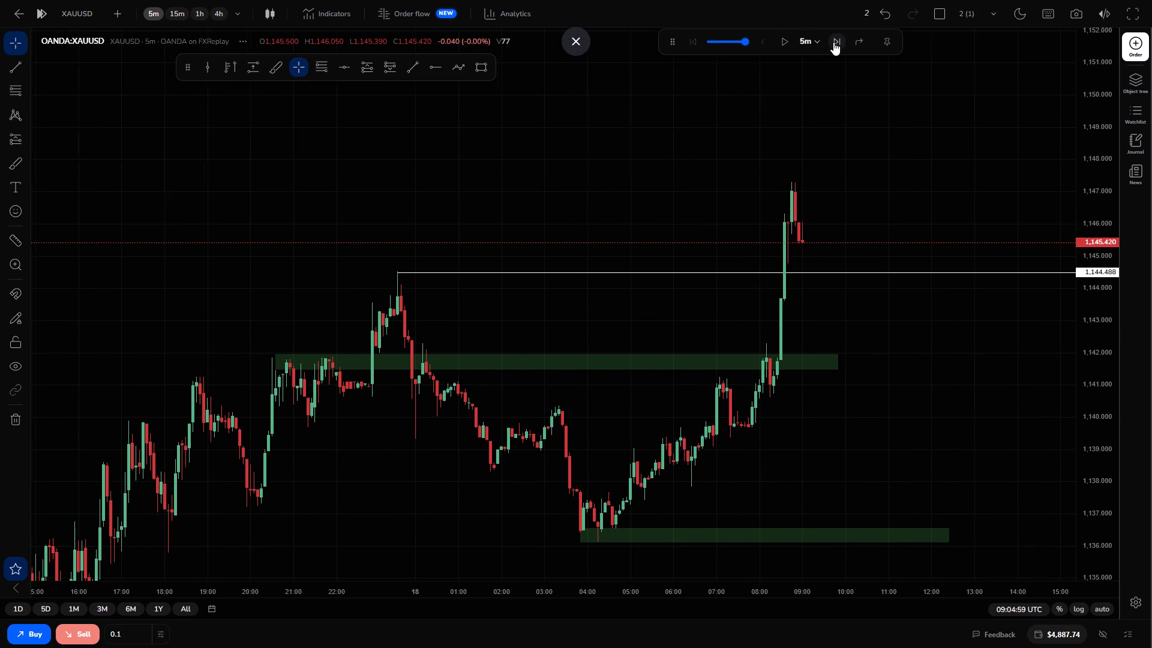
pyautogui.tripleClick(833, 42)
pyautogui.tripleClick(833, 42)
pyautogui.tripleClick(833, 42)
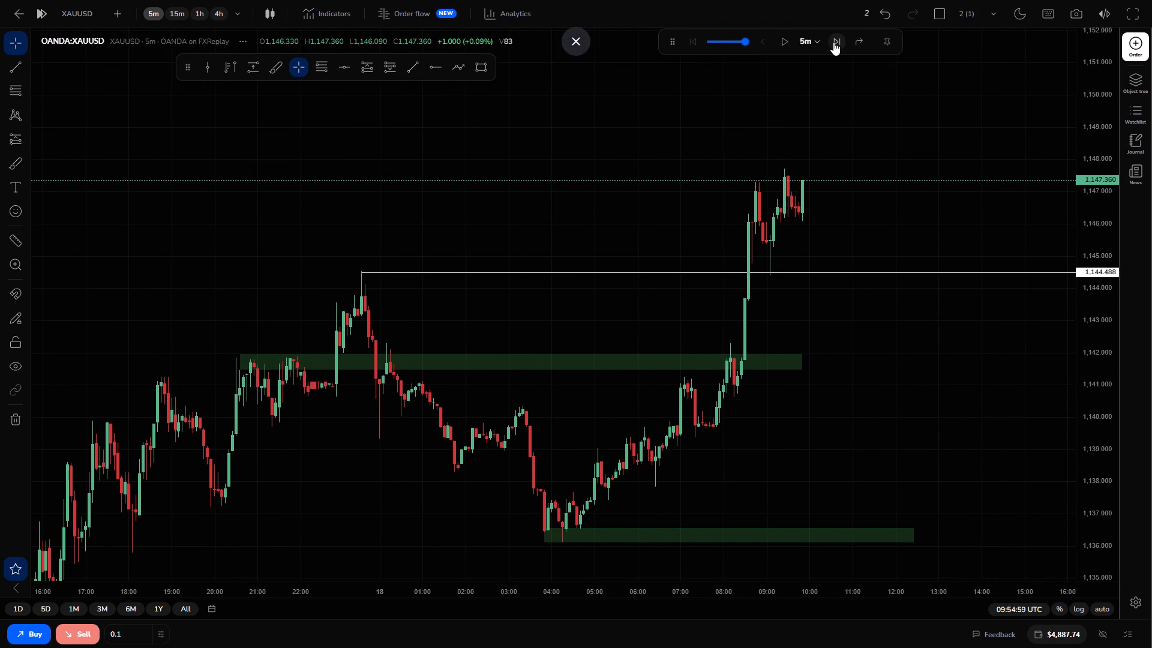
pyautogui.tripleClick(833, 42)
pyautogui.tripleClick(833, 42)
pyautogui.tripleClick(833, 42)
pyautogui.doubleClick(833, 42)
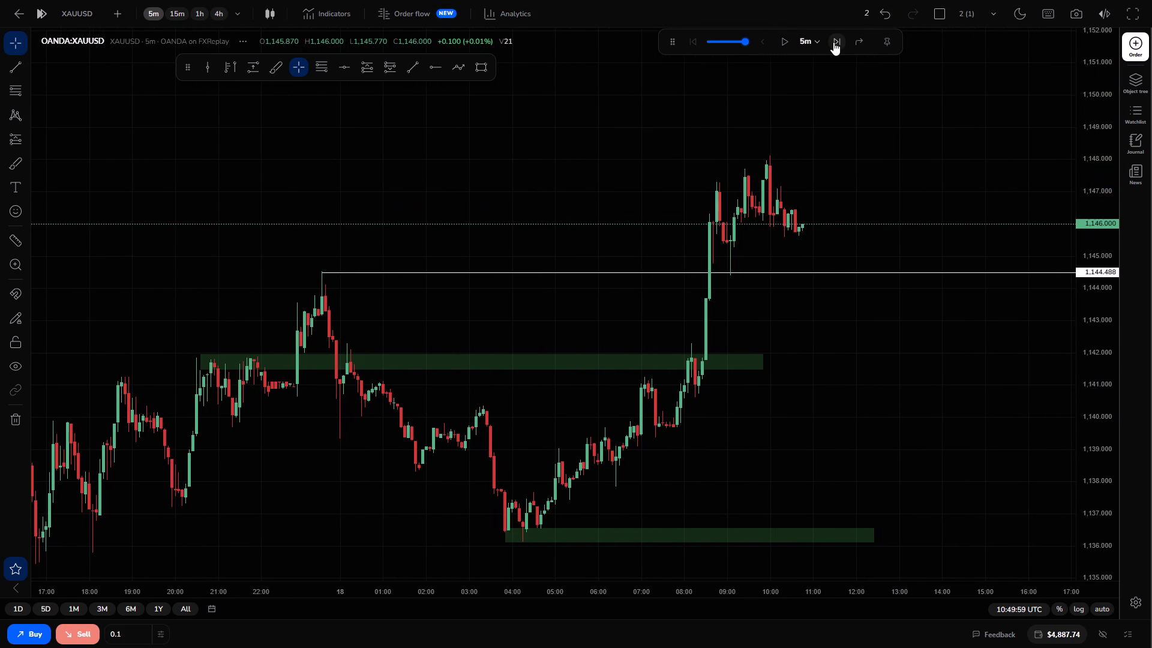
# Draw a green rectangle resistance zone at about 1,148.0 to 1,147.7 over the recent highs, starting near 08:35 on 18 November.
pyautogui.moveTo(806, 121); pyautogui.dragTo(844, 241)
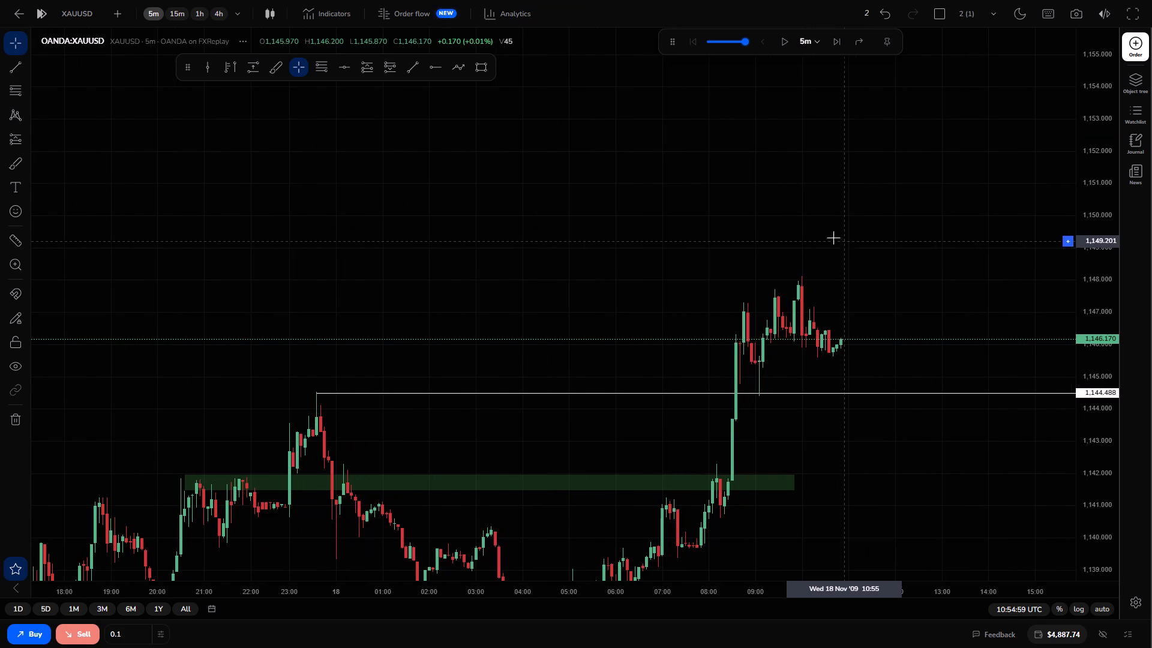
pyautogui.click(482, 73)
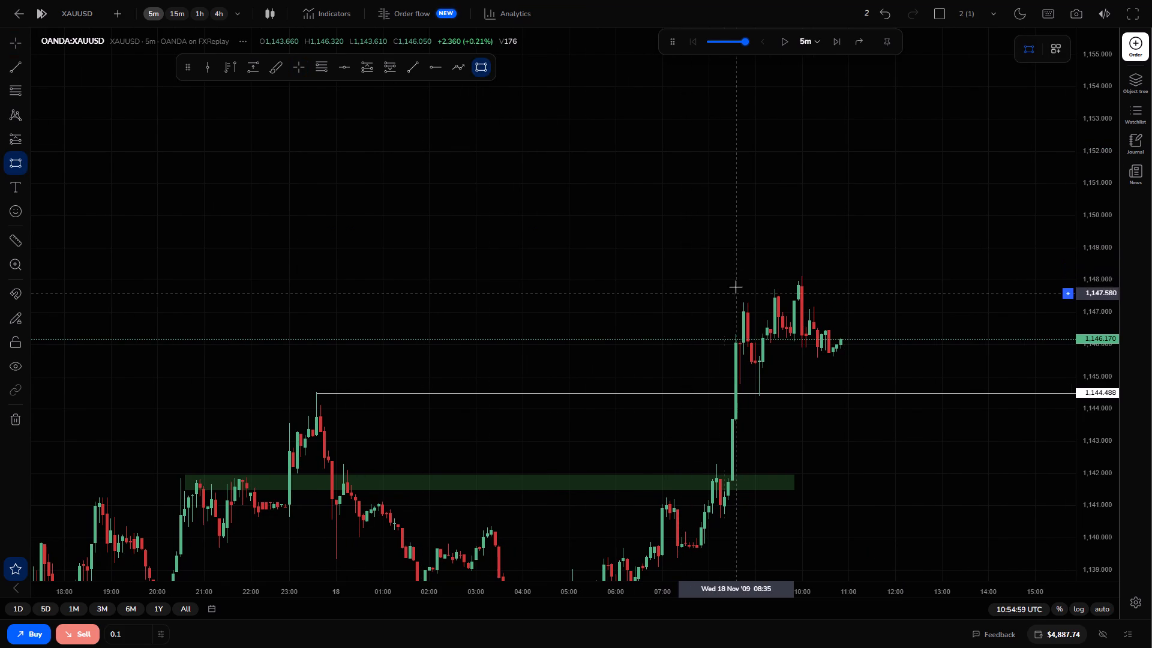
pyautogui.moveTo(737, 278); pyautogui.dragTo(851, 280)
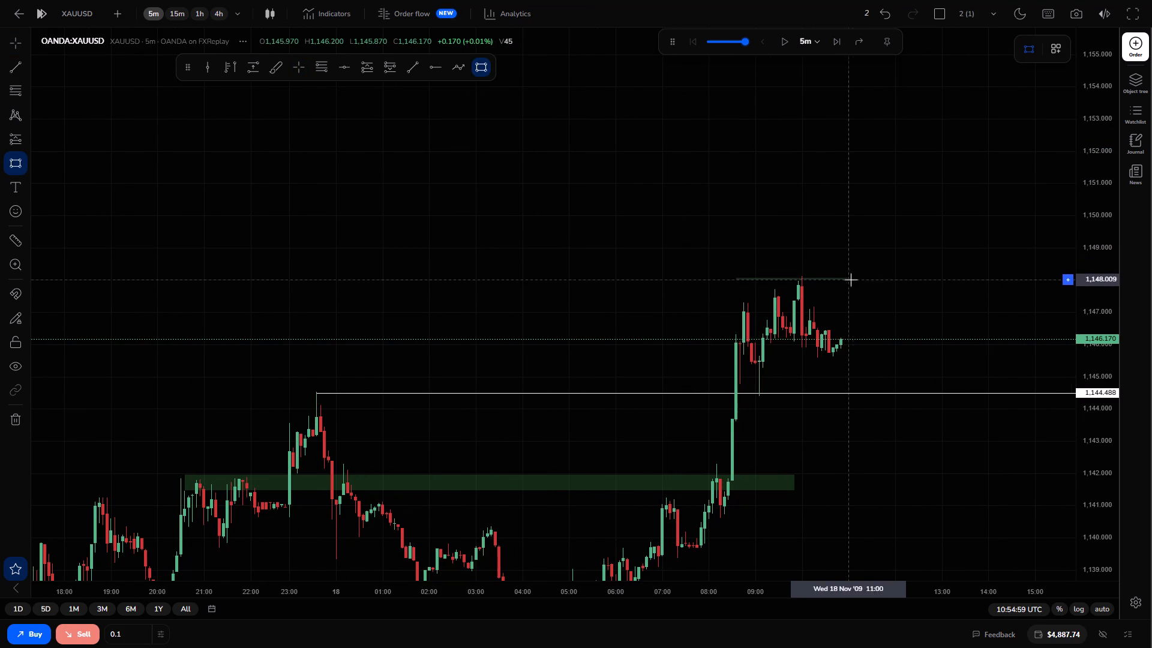
pyautogui.moveTo(851, 280); pyautogui.dragTo(892, 287)
pyautogui.moveTo(933, 290); pyautogui.dragTo(899, 362)
pyautogui.click(899, 362)
# Draw a green rectangle support zone at about 1,146.0 to 1,145.6 along the recent consolidation lows, below the new resistance zone.
pyautogui.click(487, 73)
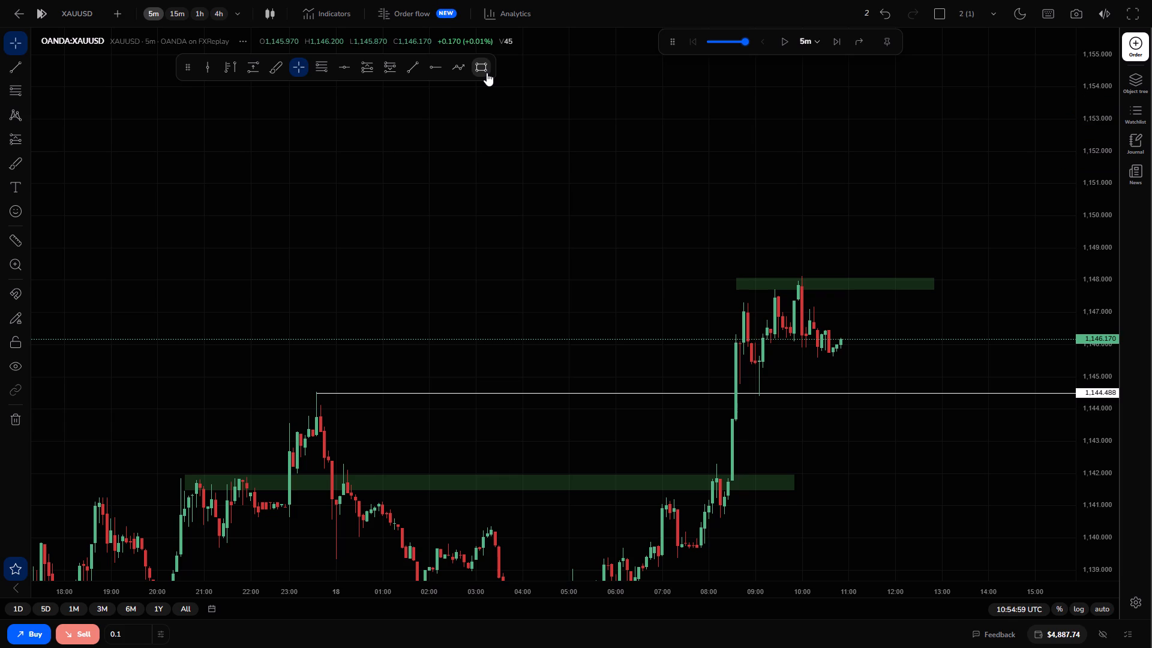
pyautogui.moveTo(770, 342); pyautogui.dragTo(934, 356)
pyautogui.moveTo(934, 356); pyautogui.dragTo(913, 375)
pyautogui.moveTo(913, 375); pyautogui.dragTo(896, 316)
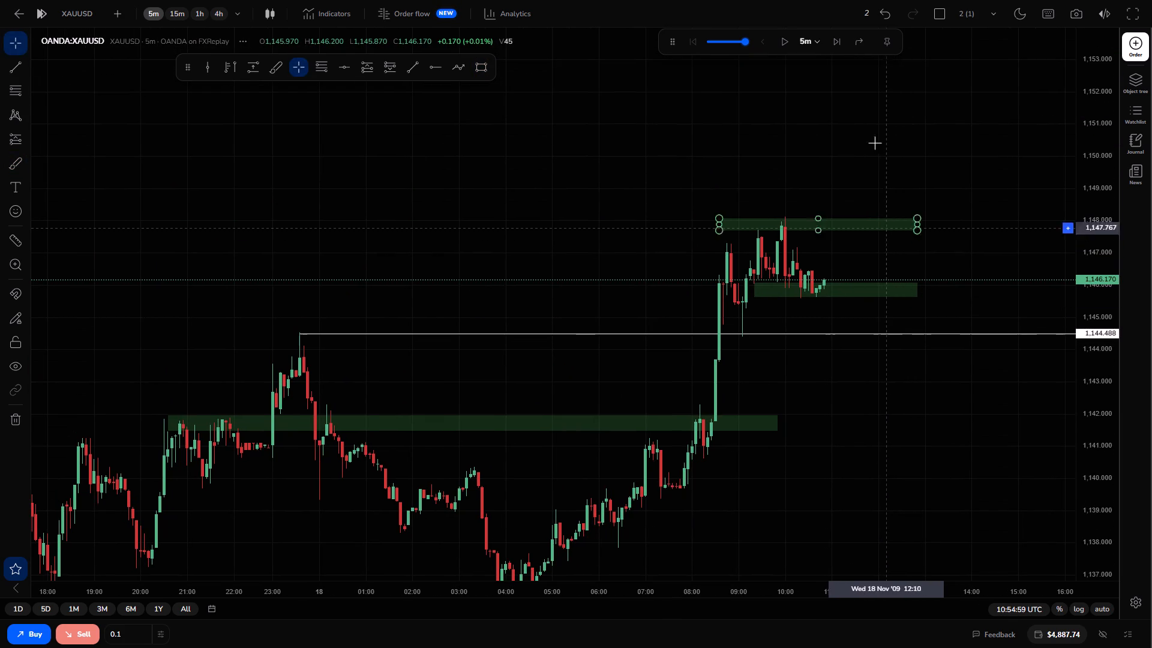
# Advance the replay in single 5m candles to about 11:40 UTC on 18 November.
pyautogui.tripleClick(833, 44)
pyautogui.click(833, 44)
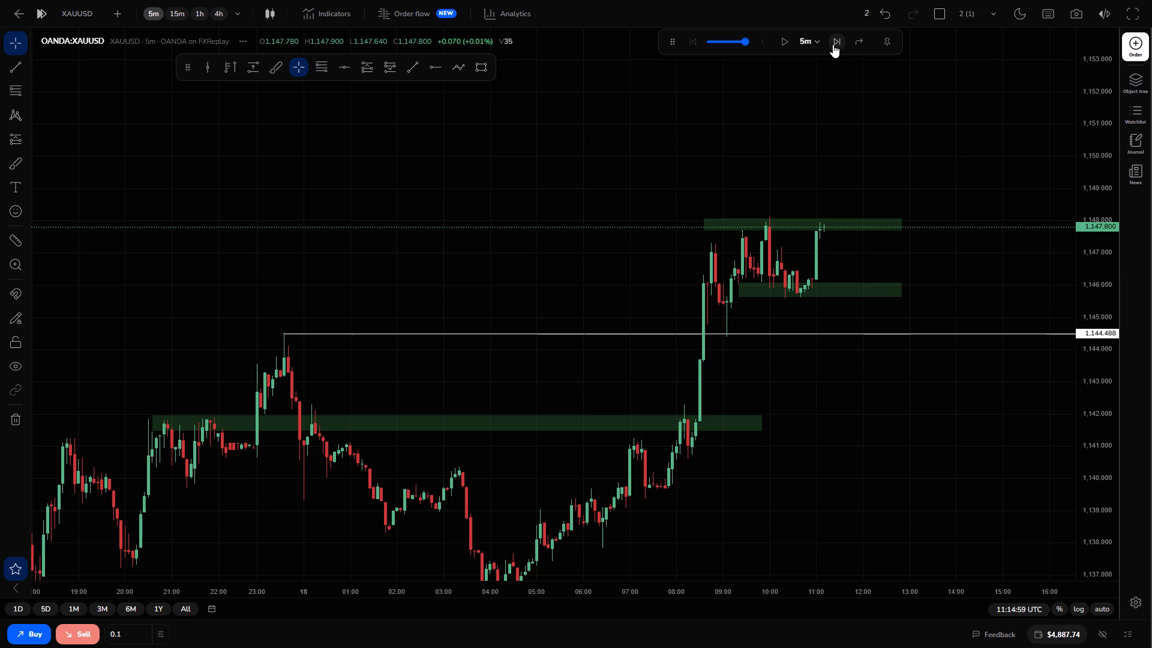
pyautogui.doubleClick(833, 44)
pyautogui.doubleClick(833, 44)
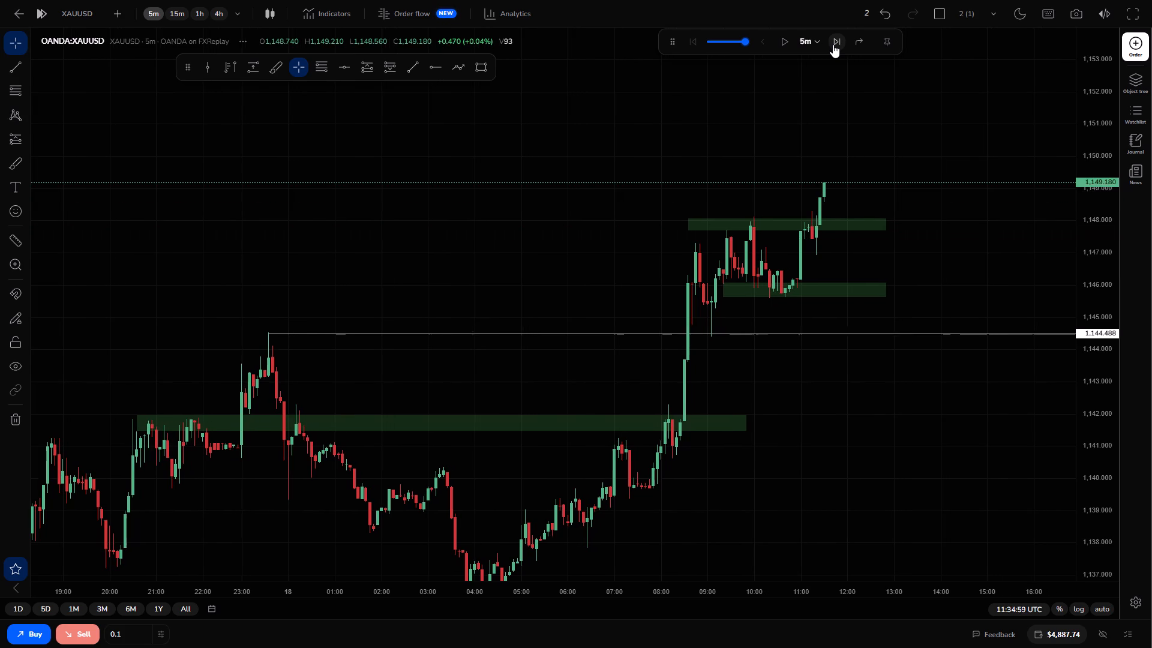
pyautogui.click(833, 44)
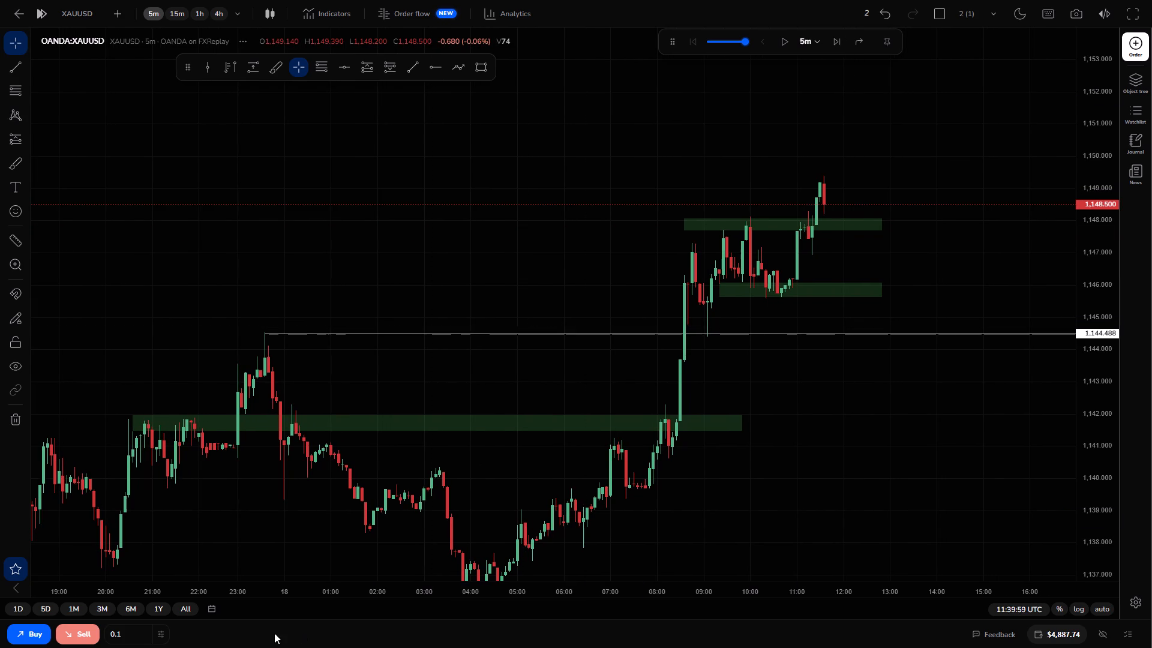
# Open a 0.1 market sell on XAUUSD with take profit at 1,145.625 and stop loss at 1,149.704.
pyautogui.click(80, 629)
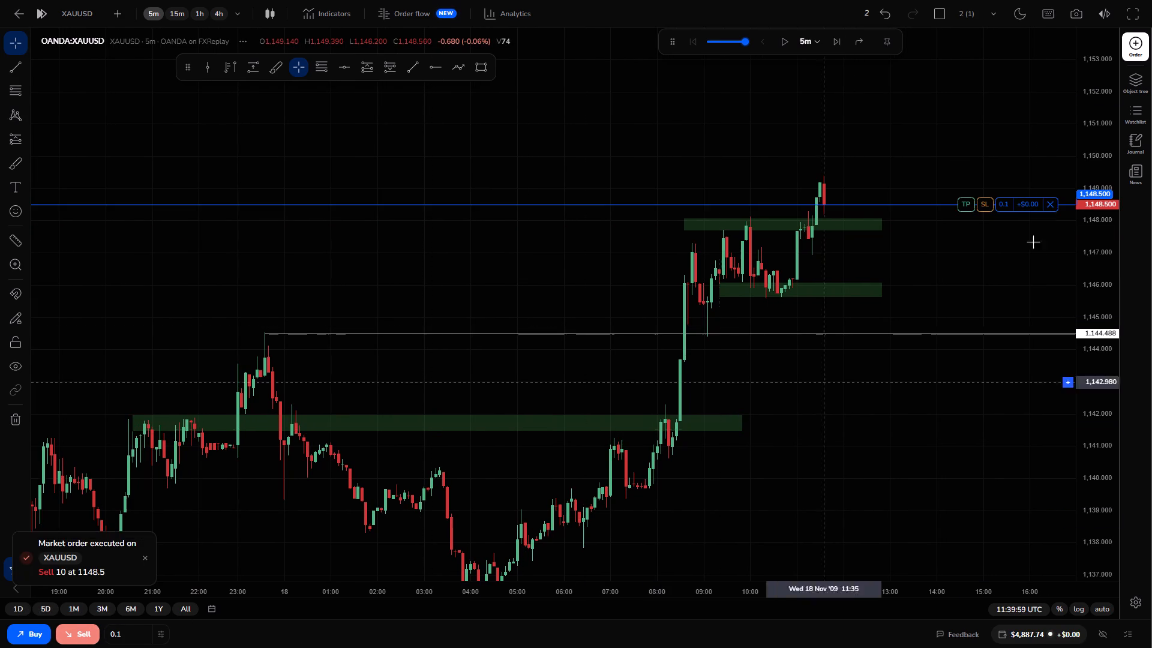
pyautogui.moveTo(965, 205); pyautogui.dragTo(953, 296)
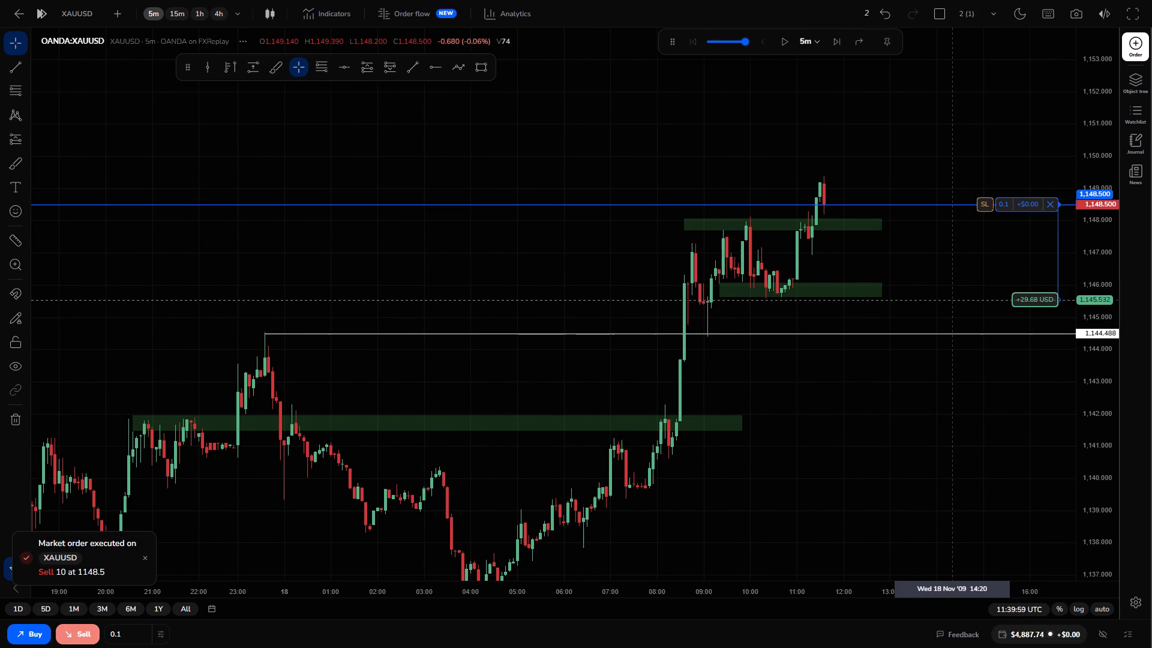
pyautogui.moveTo(953, 296); pyautogui.dragTo(952, 297)
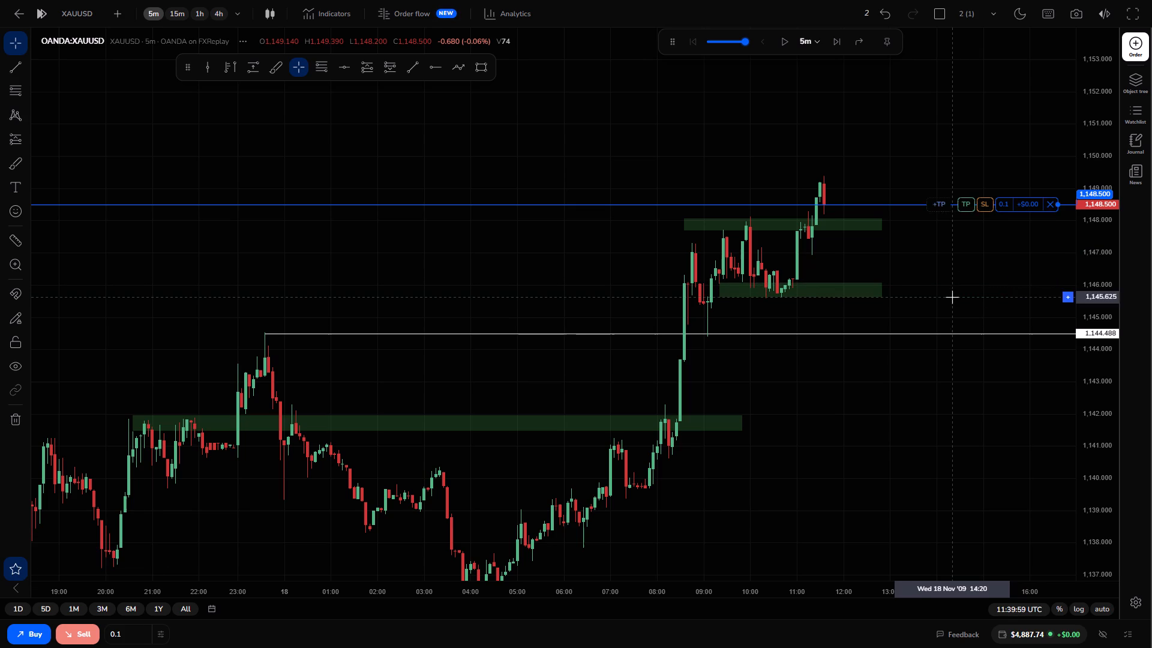
pyautogui.moveTo(983, 203); pyautogui.dragTo(977, 166)
# Advance the replay in single 5m candles to about 12:40 UTC with the short position open.
pyautogui.click(836, 38)
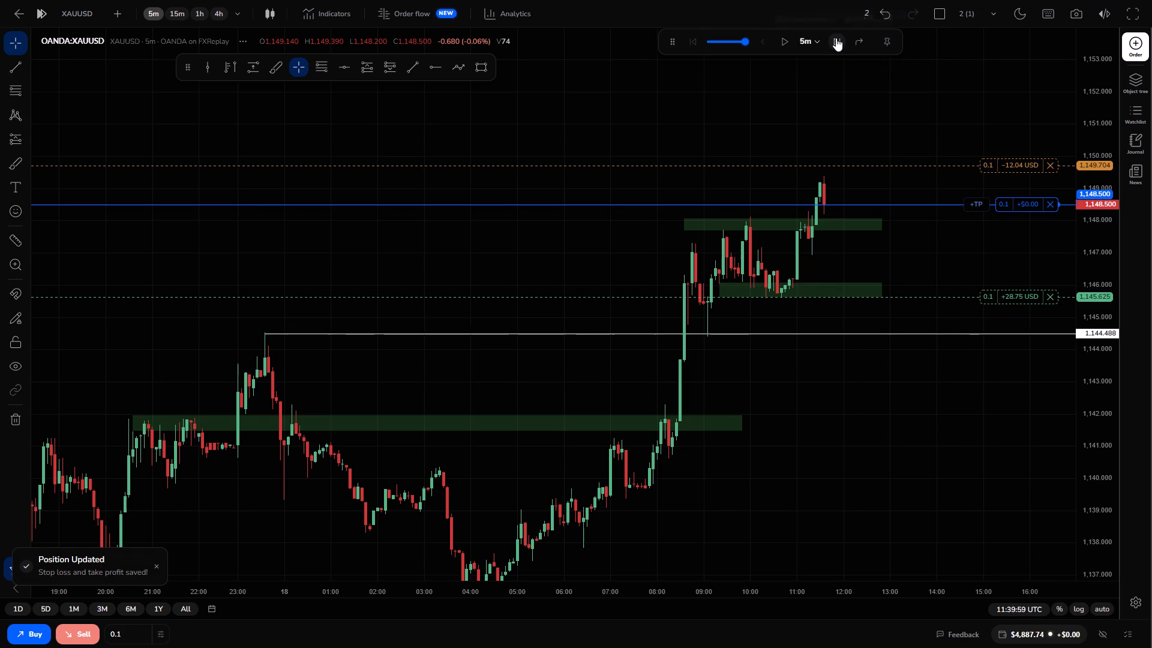
pyautogui.click(836, 38)
pyautogui.doubleClick(836, 38)
pyautogui.tripleClick(836, 38)
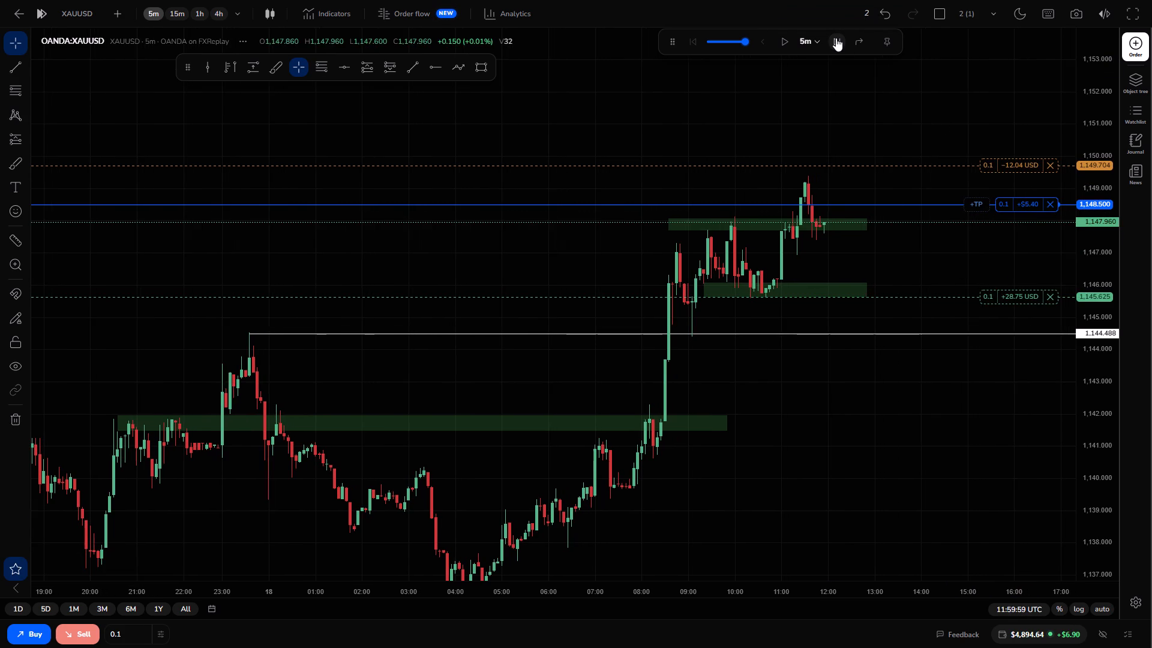
pyautogui.tripleClick(836, 38)
pyautogui.doubleClick(836, 38)
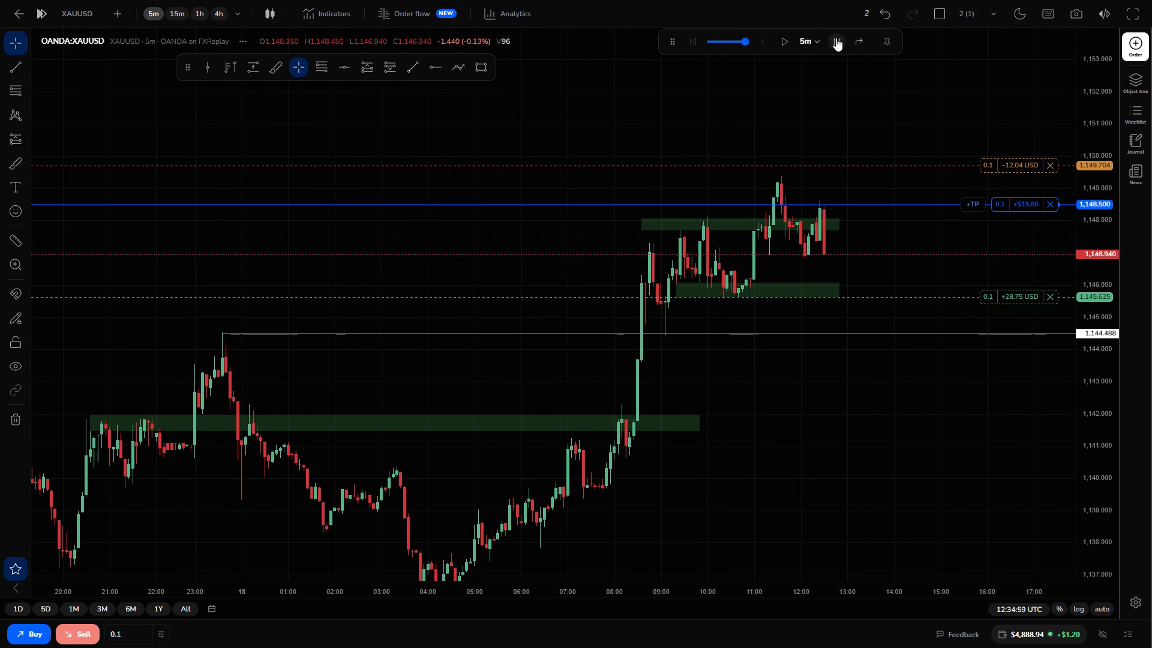
# Move the short position's stop loss to 1,148.009.
pyautogui.moveTo(997, 160); pyautogui.dragTo(1004, 223)
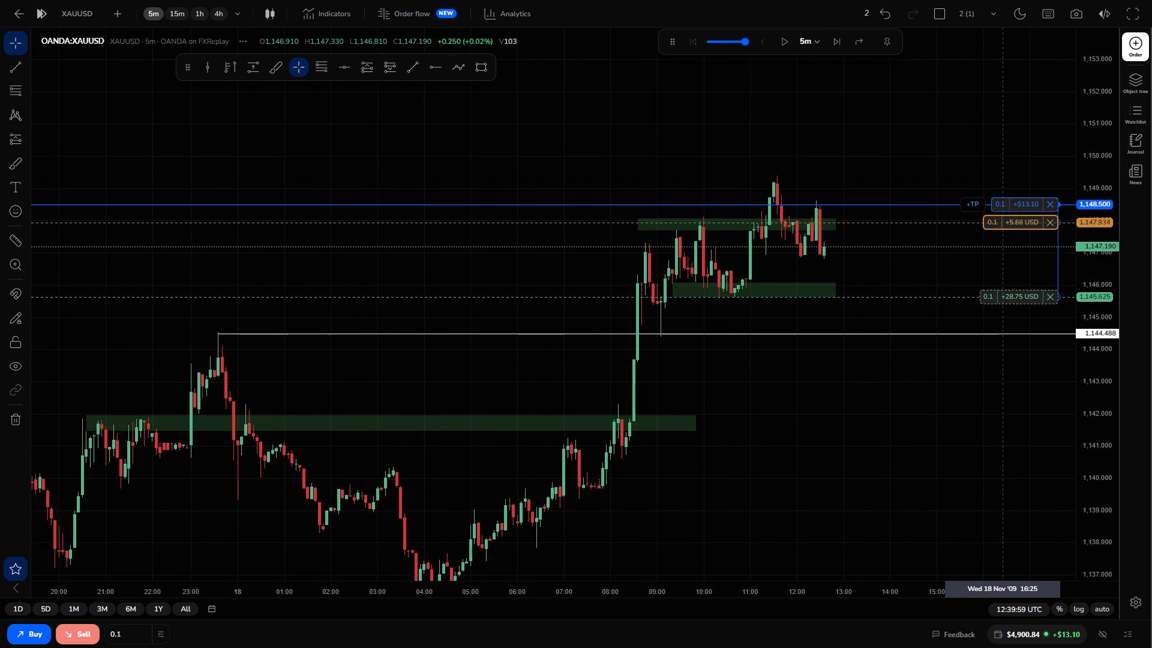
pyautogui.moveTo(1004, 223); pyautogui.dragTo(1004, 220)
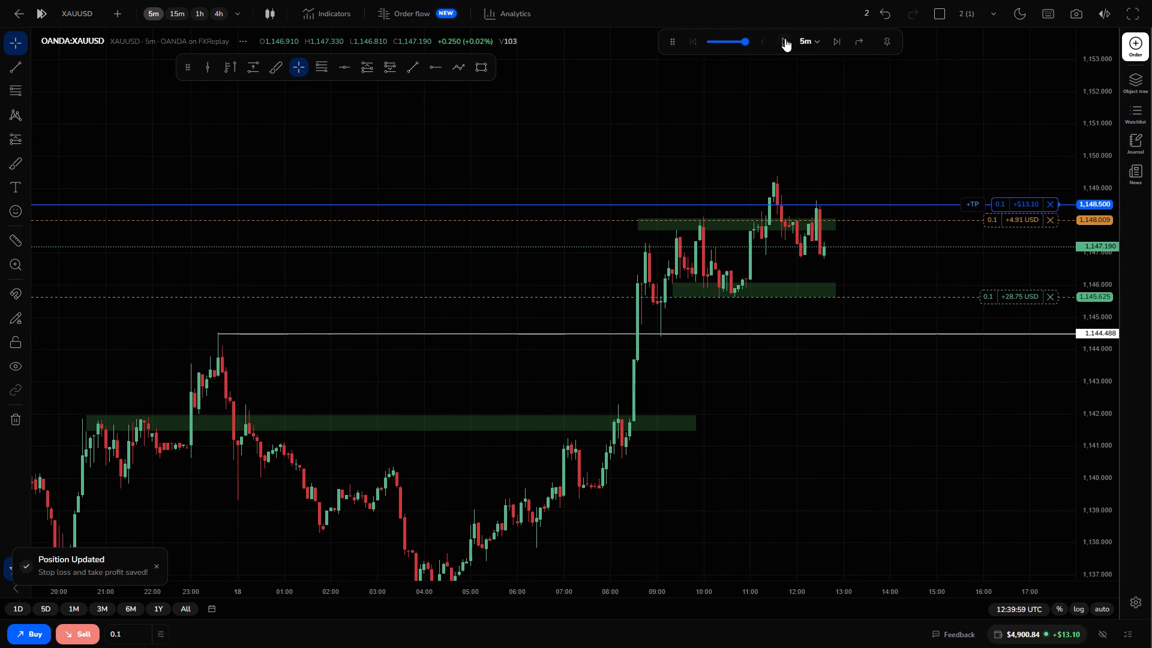
# Play the replay automatically and pause it at about 13:35 UTC on 18 November.
pyautogui.click(785, 40)
pyautogui.click(785, 40)
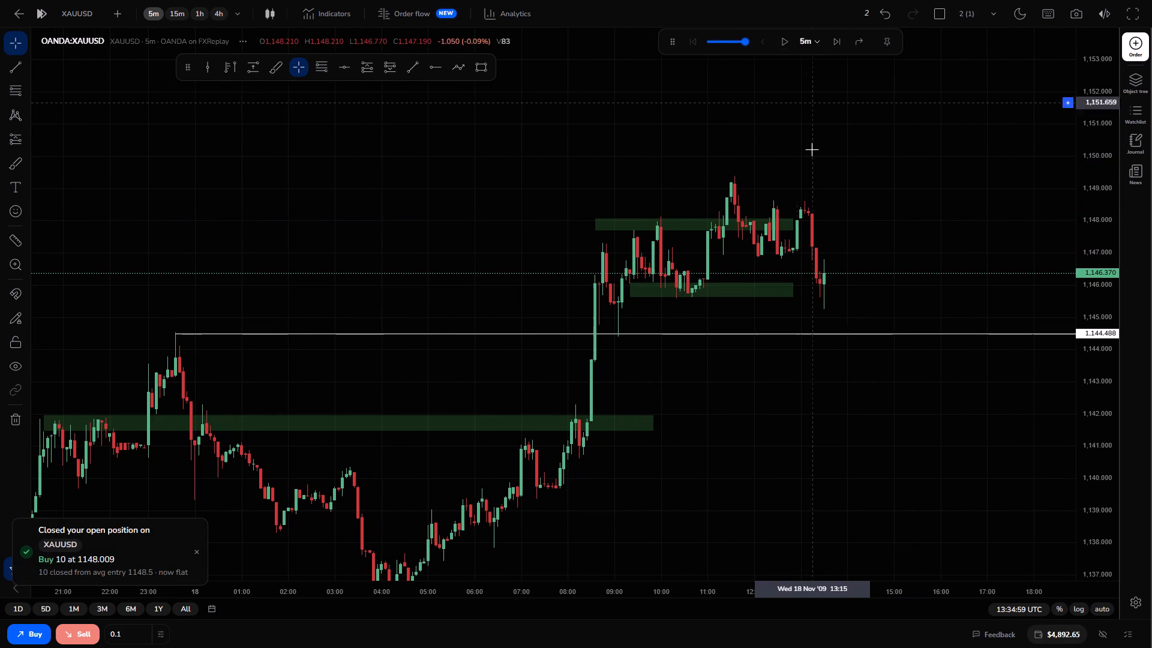
# Advance the replay in single 5m candles to about 14:10 UTC on 18 November.
pyautogui.moveTo(855, 201); pyautogui.dragTo(901, 242)
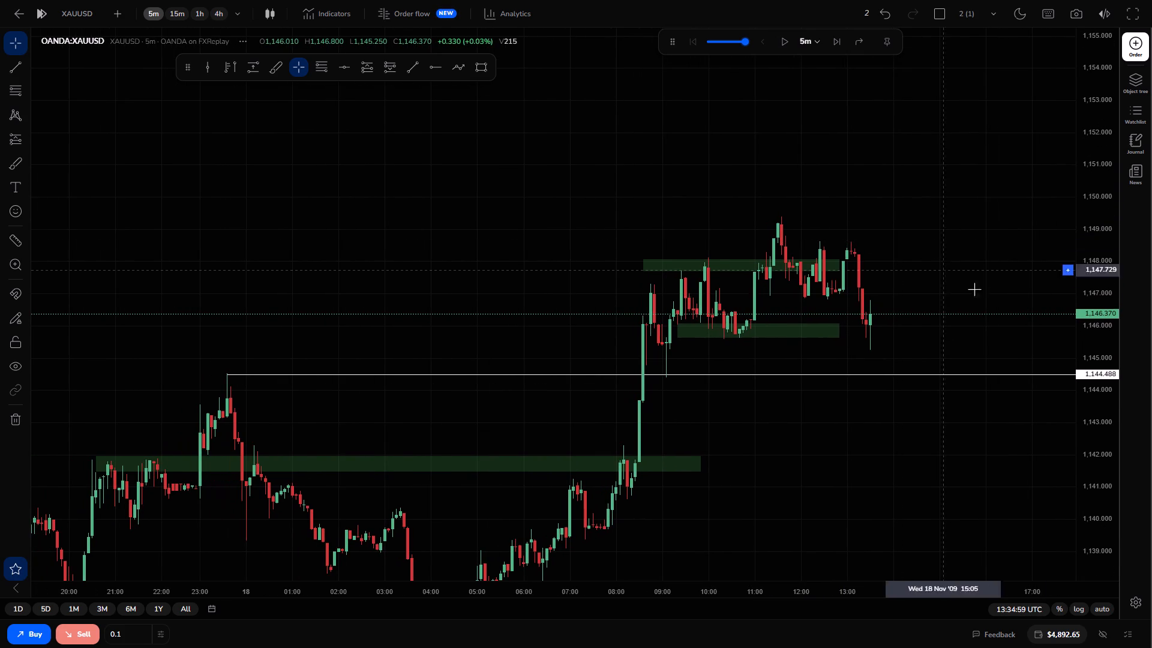
pyautogui.tripleClick(830, 44)
pyautogui.doubleClick(830, 44)
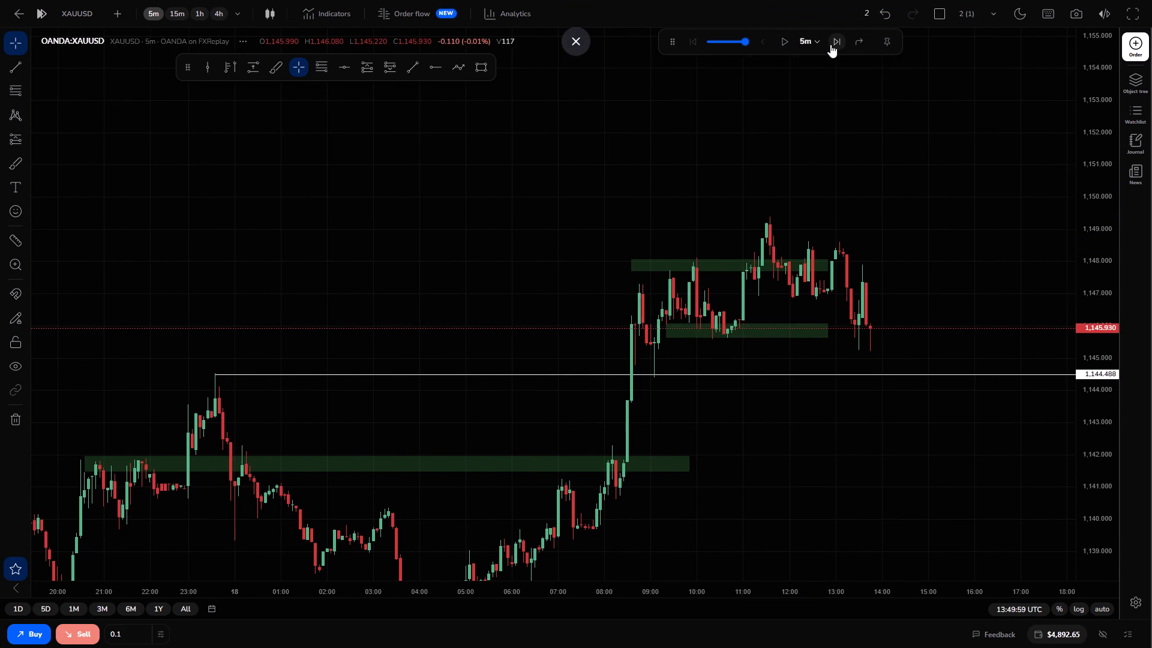
pyautogui.click(830, 44)
pyautogui.click(830, 44)
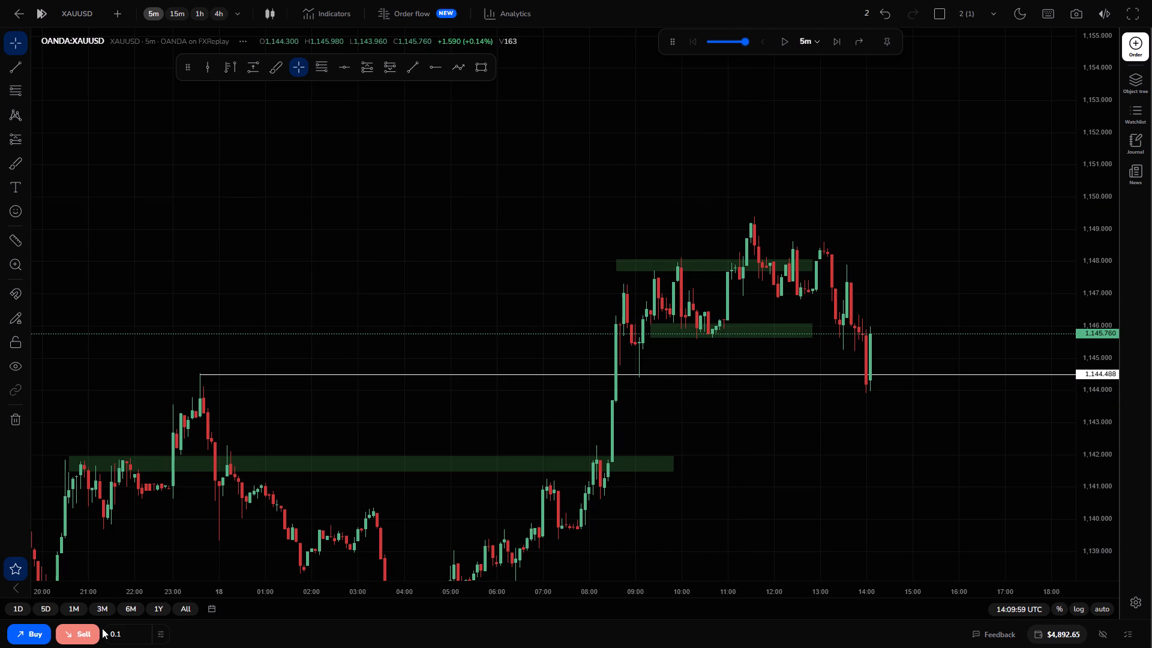
# Buy 0.1 XAUUSD at market with take profit at 1,148.456 and stop loss at 1,143.799.
pyautogui.click(34, 633)
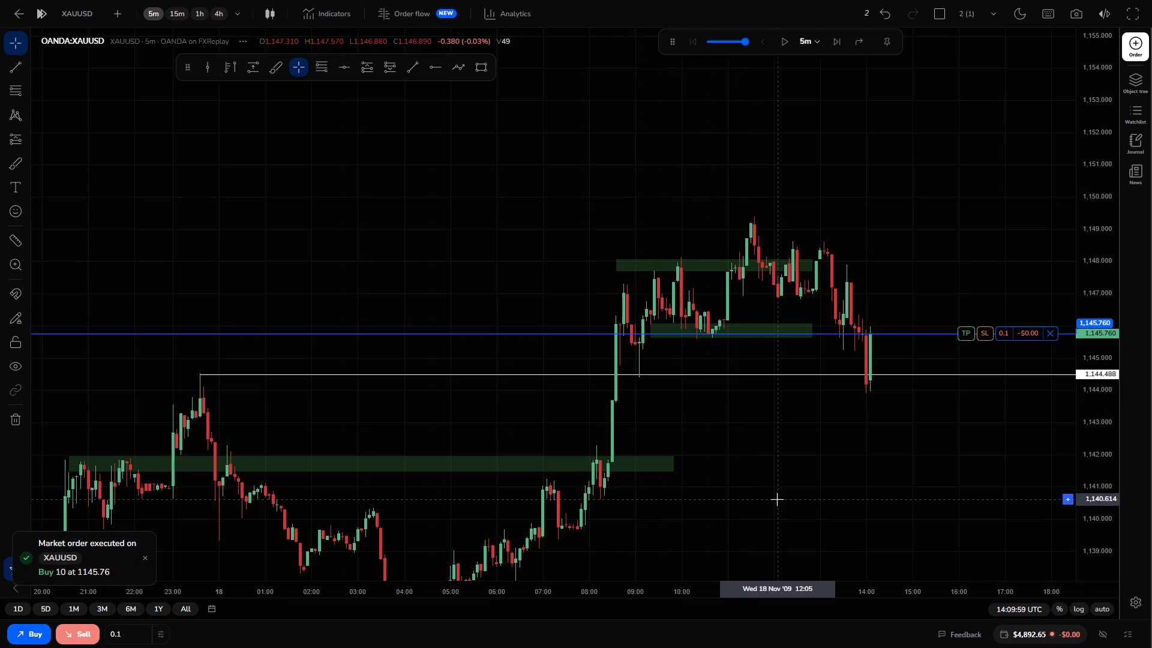
pyautogui.moveTo(964, 331); pyautogui.dragTo(950, 217)
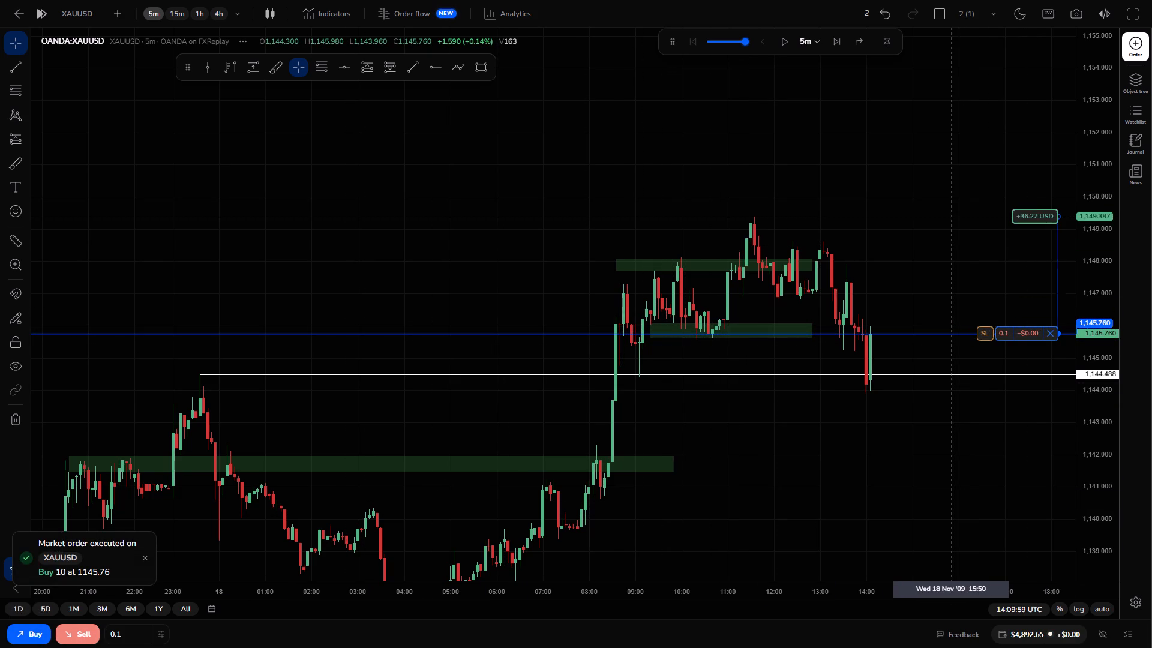
pyautogui.moveTo(950, 217); pyautogui.dragTo(950, 247)
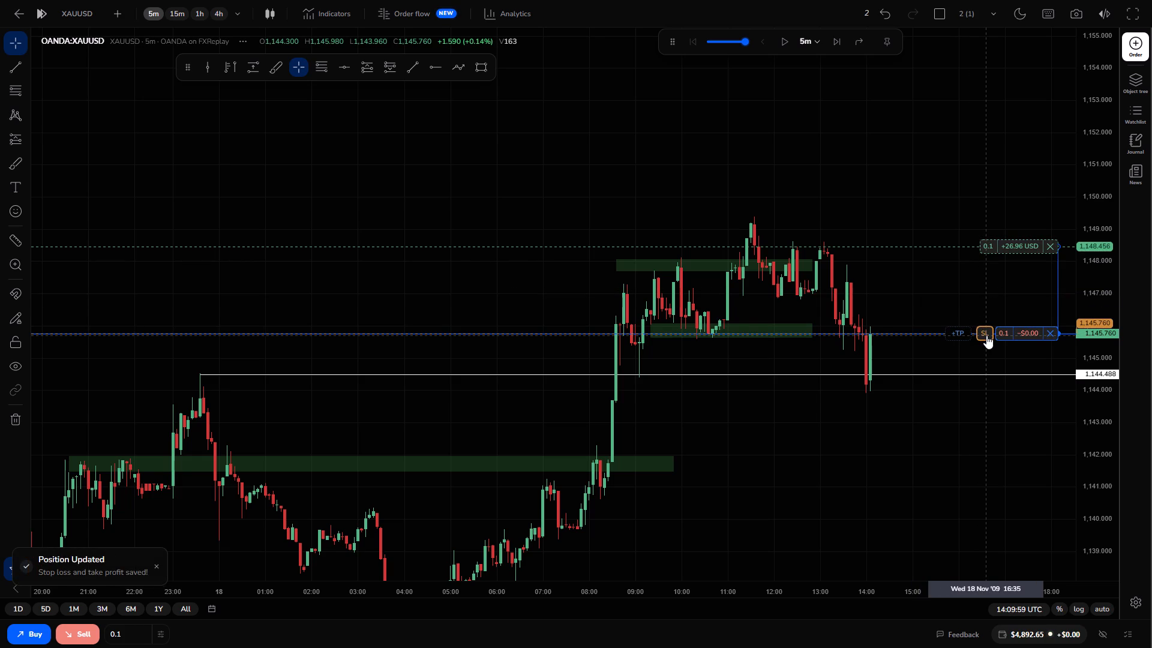
pyautogui.moveTo(986, 335); pyautogui.dragTo(986, 376)
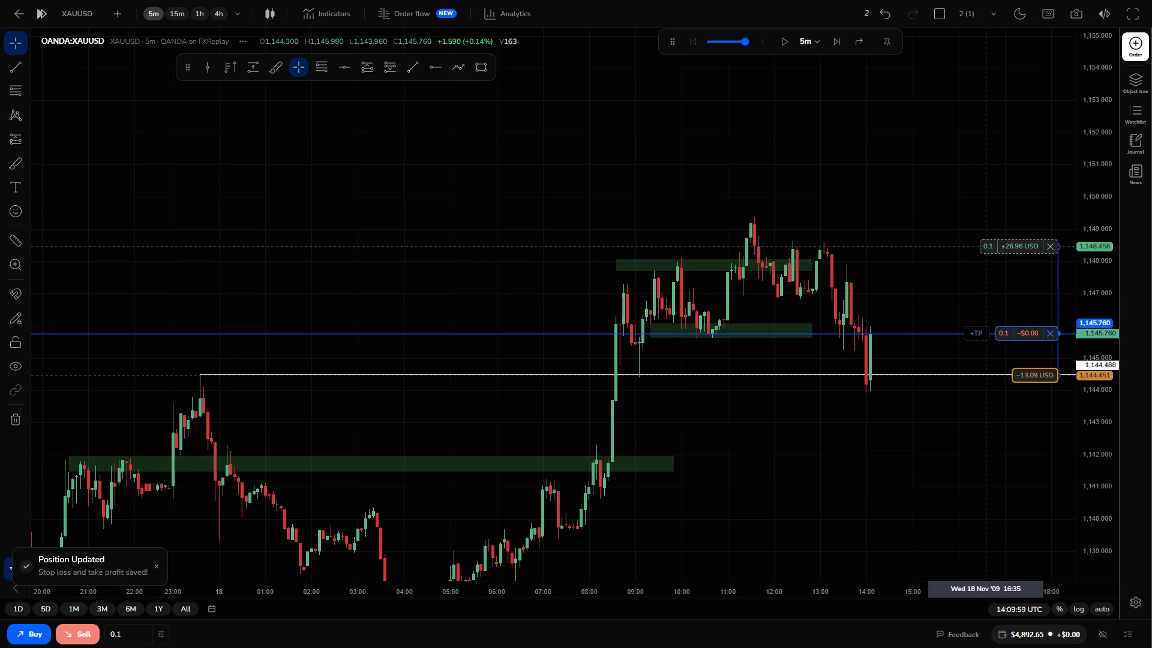
pyautogui.moveTo(986, 376); pyautogui.dragTo(994, 397)
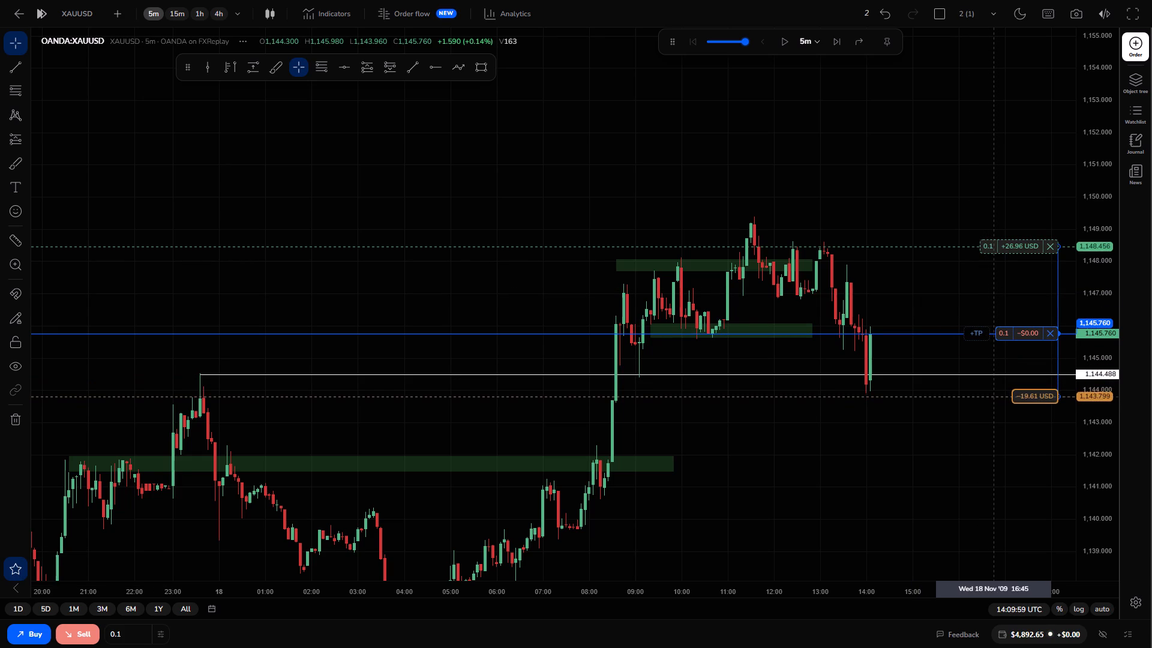
# Advance the replay two 5m candles to about 14:20 UTC on 18 November.
pyautogui.click(838, 49)
pyautogui.click(838, 49)
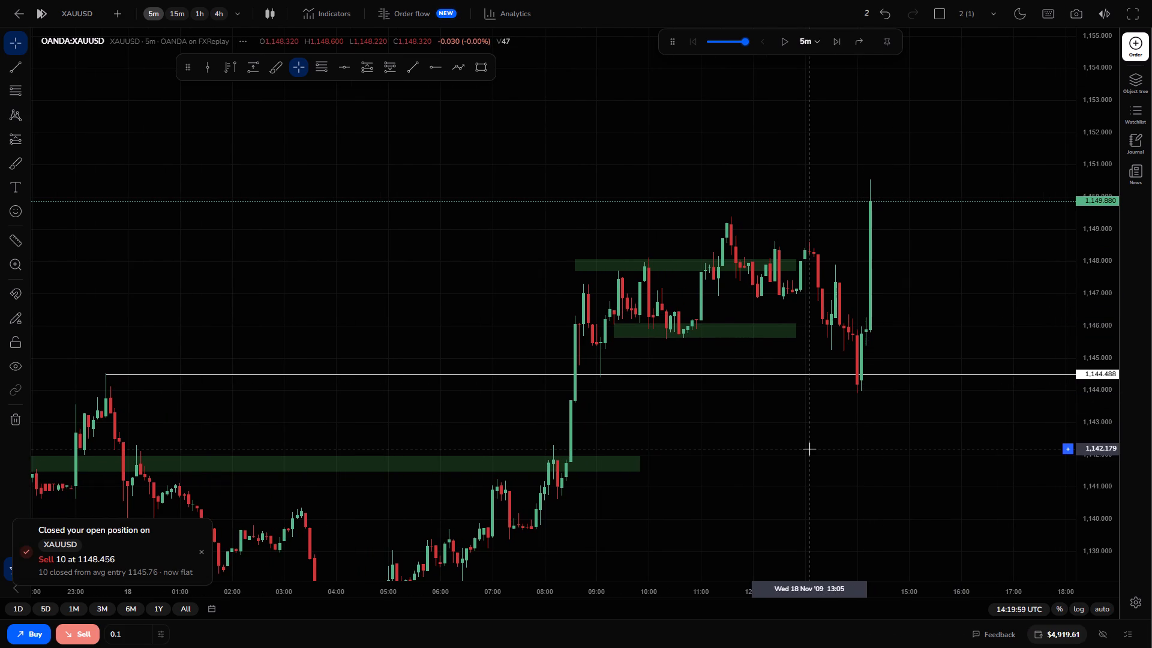
# Thicken the upper green zone near 1,148, extend it to about 15:05, and shift it up to about 1,148.02–1,148.59.
pyautogui.moveTo(809, 449); pyautogui.dragTo(874, 439)
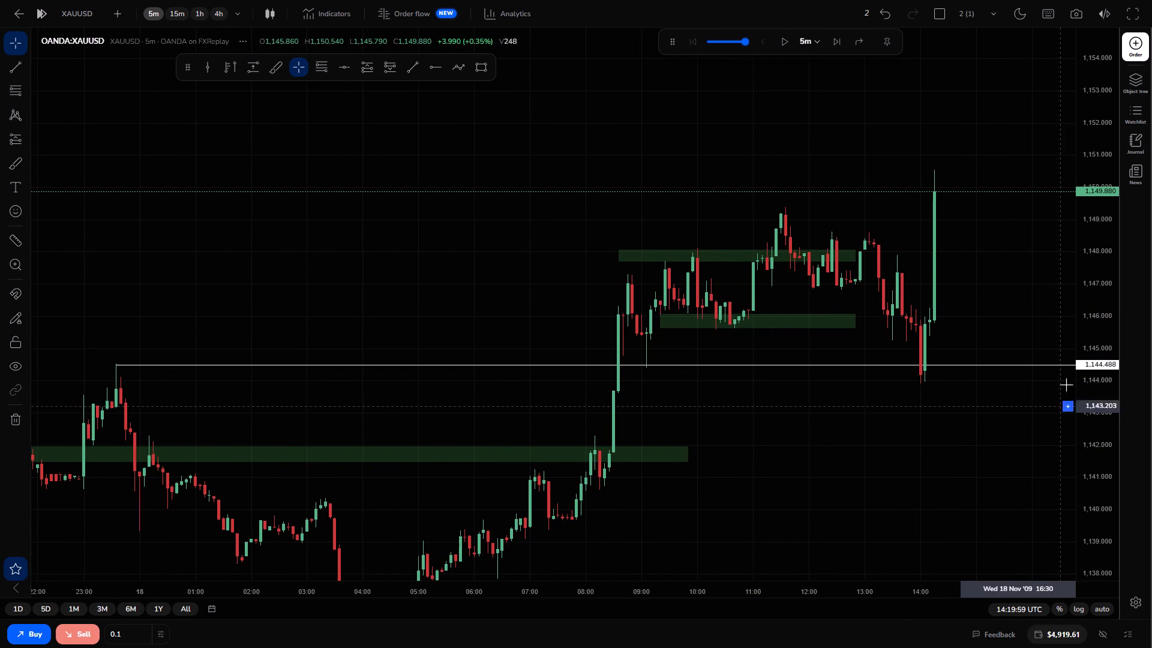
pyautogui.moveTo(1099, 409); pyautogui.dragTo(1070, 424)
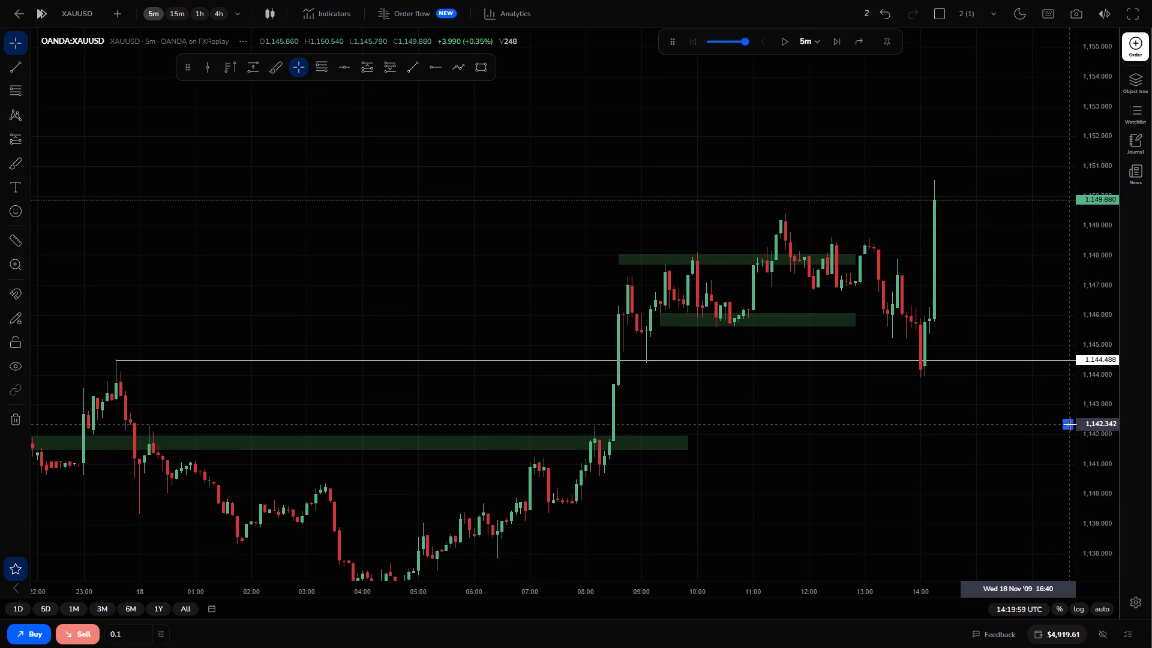
pyautogui.moveTo(865, 443); pyautogui.dragTo(911, 479)
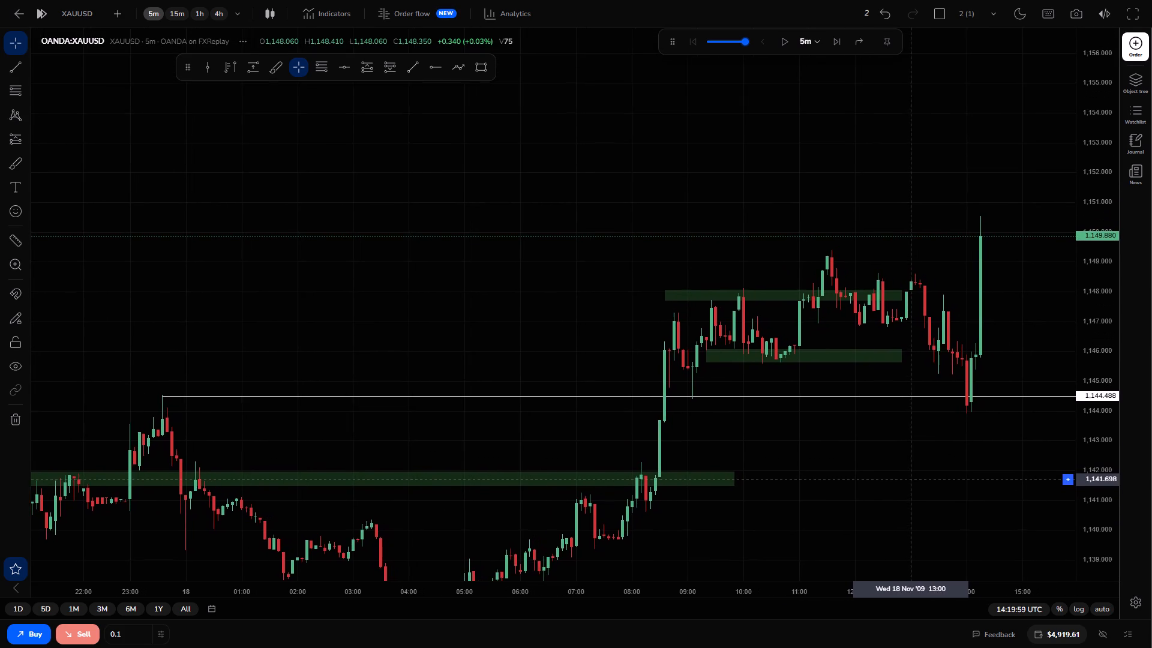
pyautogui.moveTo(911, 479); pyautogui.dragTo(910, 492)
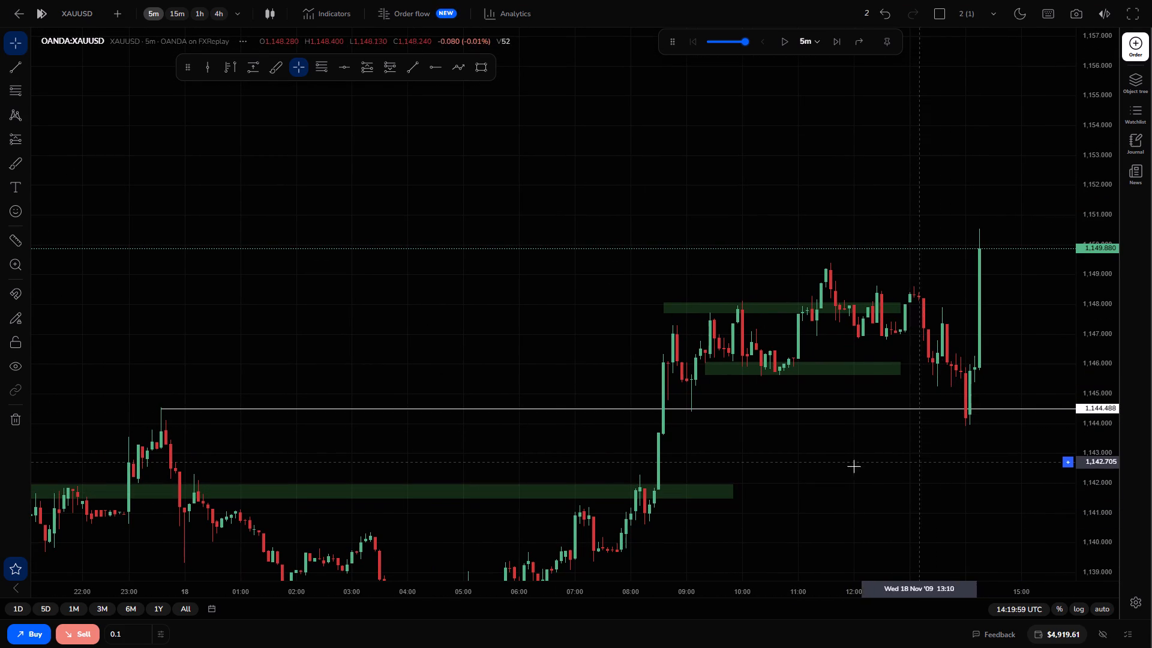
pyautogui.click(889, 410)
pyautogui.moveTo(887, 448); pyautogui.dragTo(802, 487)
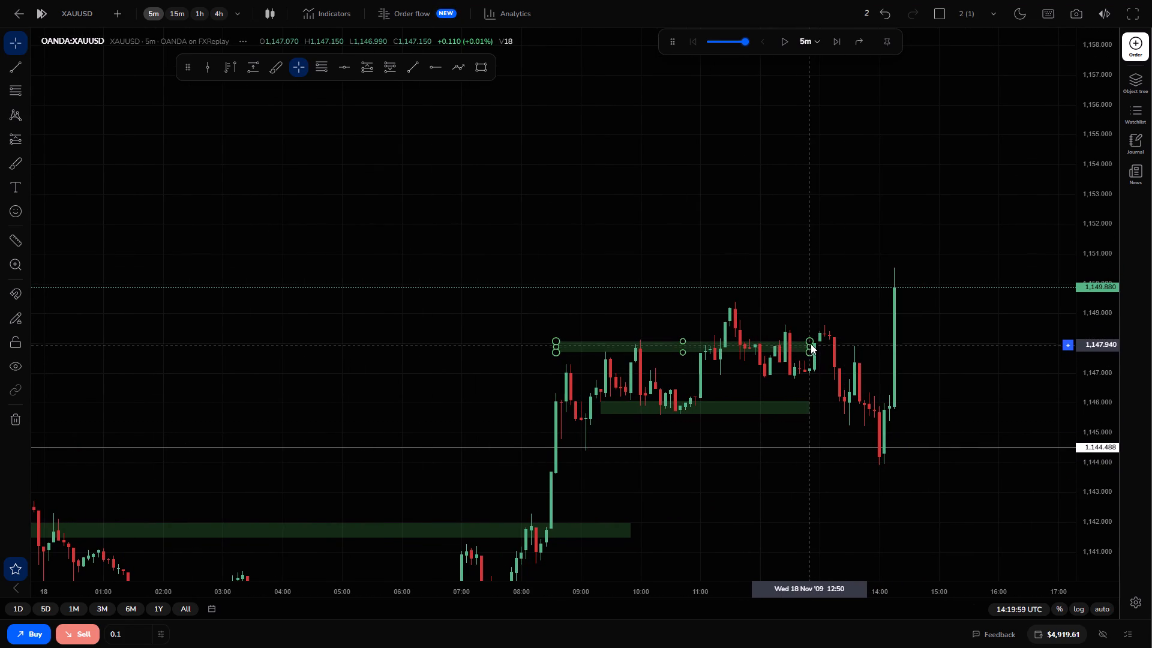
pyautogui.click(810, 340)
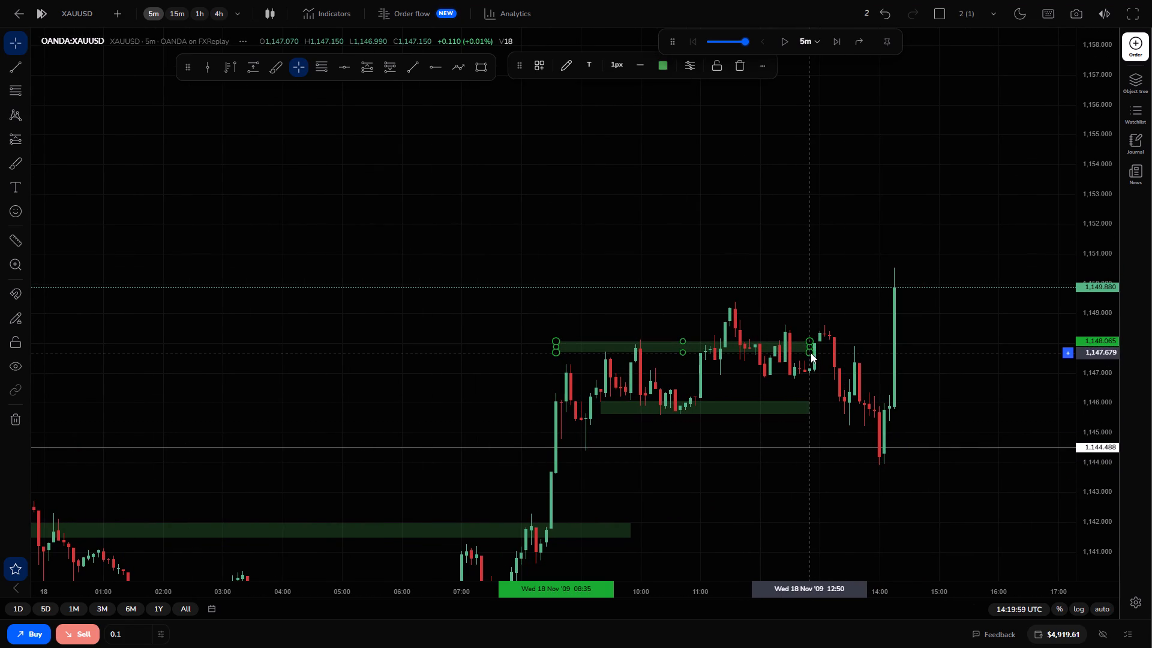
pyautogui.click(810, 353)
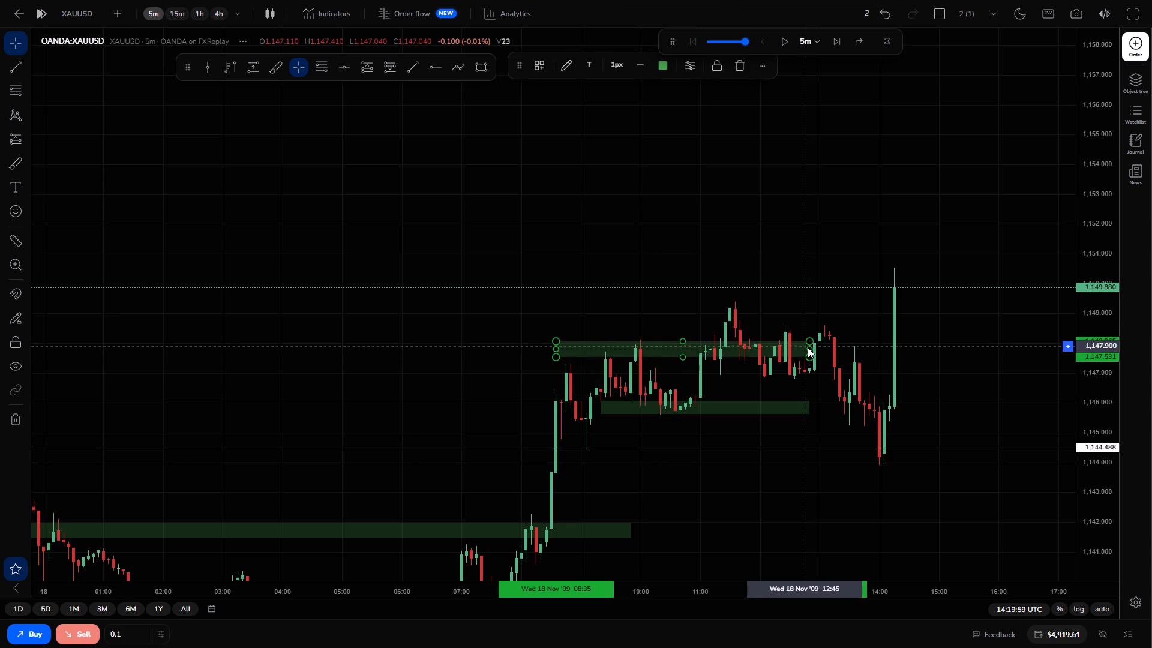
pyautogui.moveTo(808, 348); pyautogui.dragTo(992, 351)
pyautogui.moveTo(992, 351); pyautogui.dragTo(948, 391)
pyautogui.click(948, 391)
pyautogui.moveTo(916, 358); pyautogui.dragTo(911, 331)
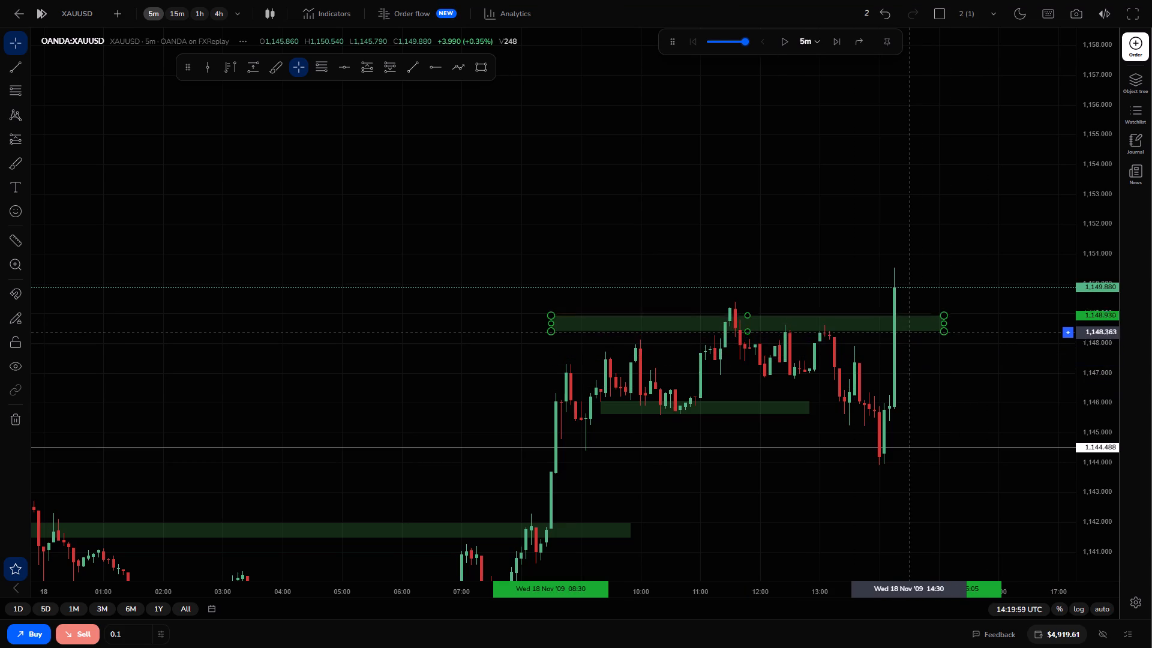
pyautogui.moveTo(911, 331); pyautogui.dragTo(912, 343)
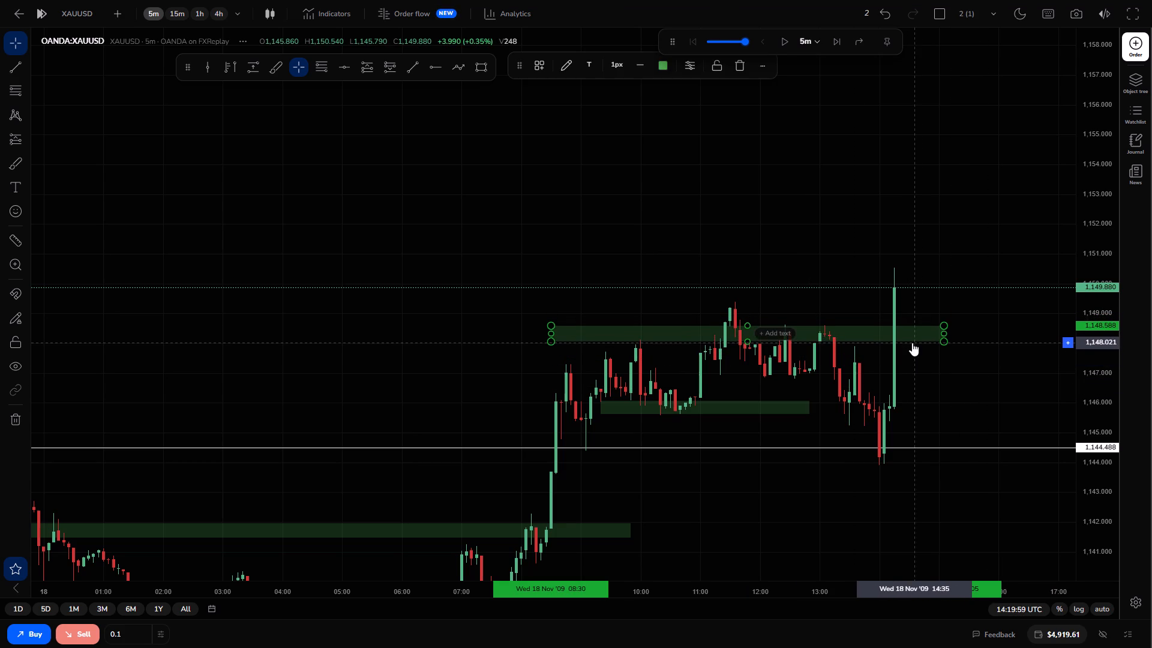
# Draw a horizontal ray at 1,149.390 starting from the 11:35 swing high on 18 November.
pyautogui.moveTo(937, 388); pyautogui.dragTo(888, 348)
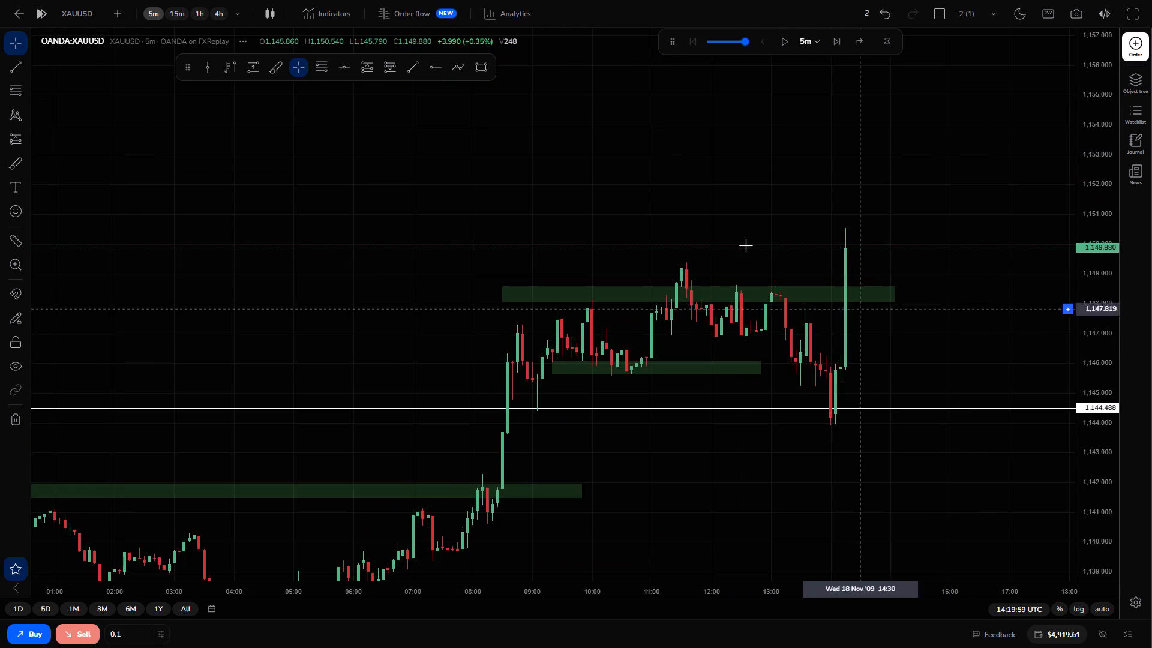
pyautogui.click(439, 73)
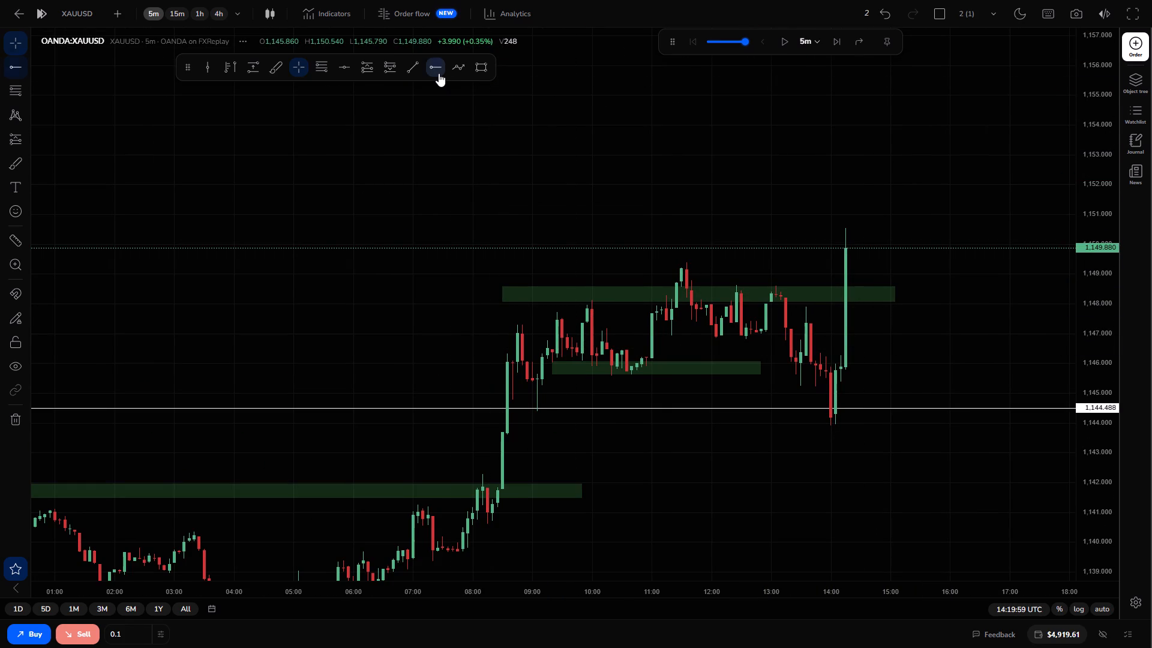
pyautogui.click(686, 262)
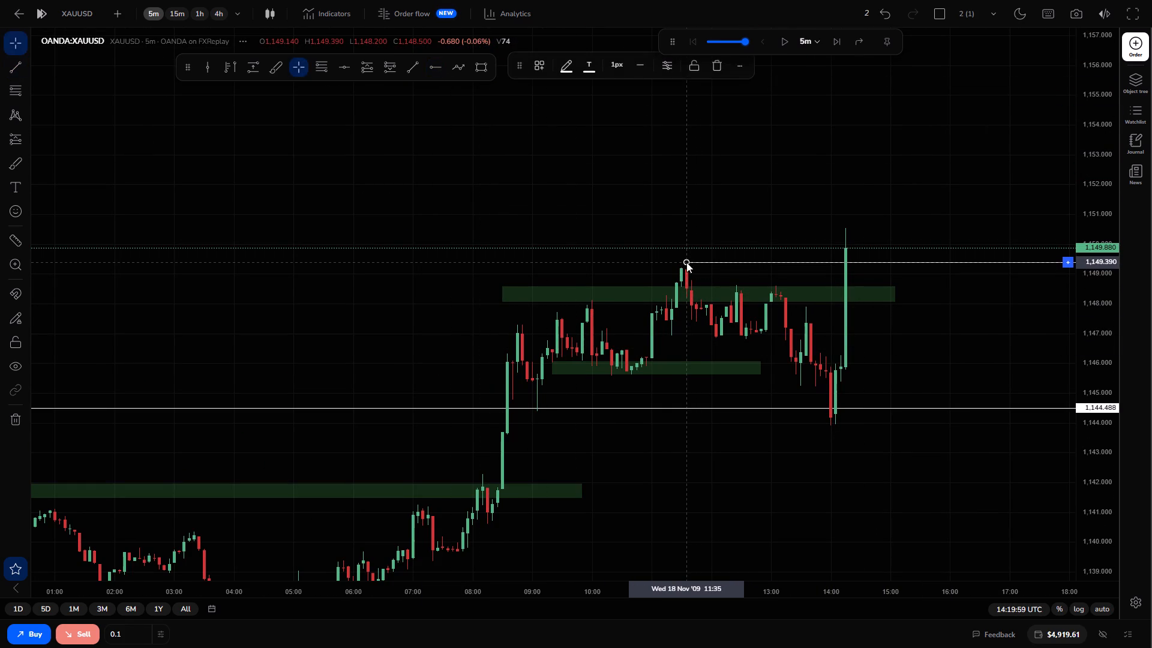
pyautogui.click(735, 222)
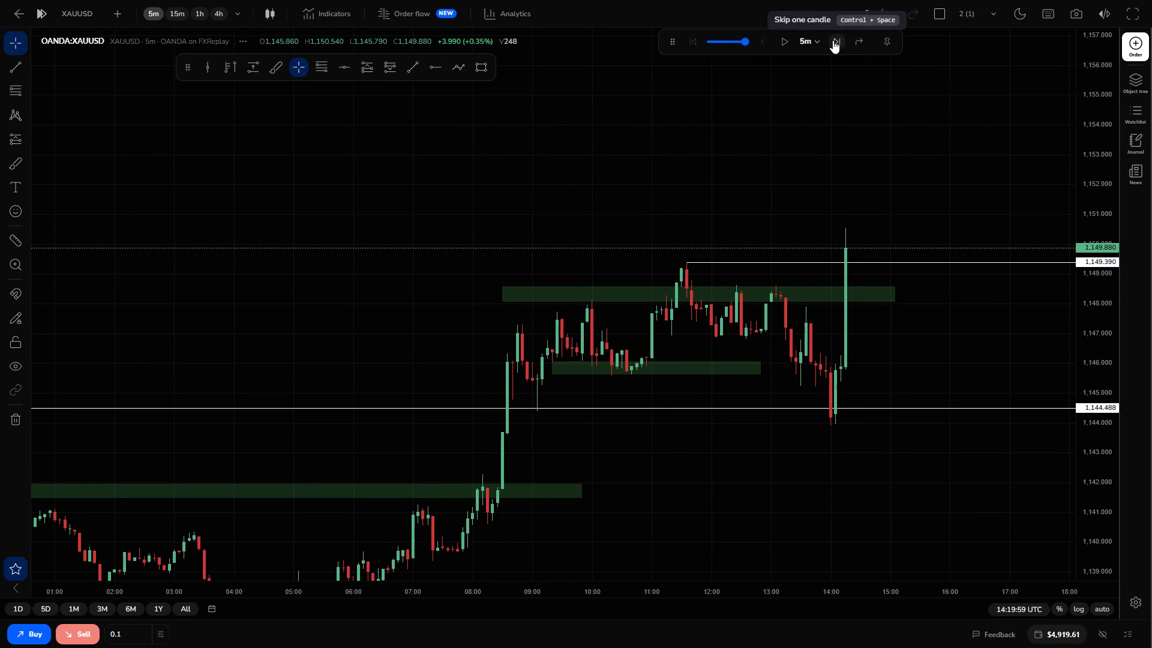
# Advance the replay in single 5m candles to about 15:00 UTC on 18 November.
pyautogui.click(833, 40)
pyautogui.click(833, 40)
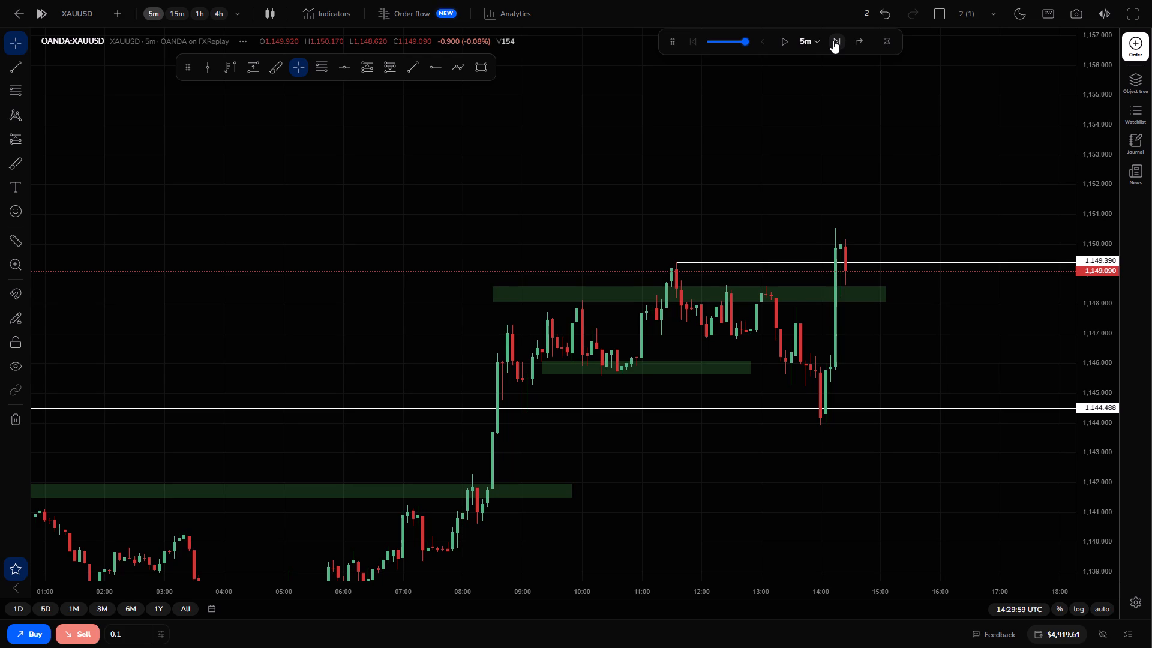
pyautogui.click(833, 40)
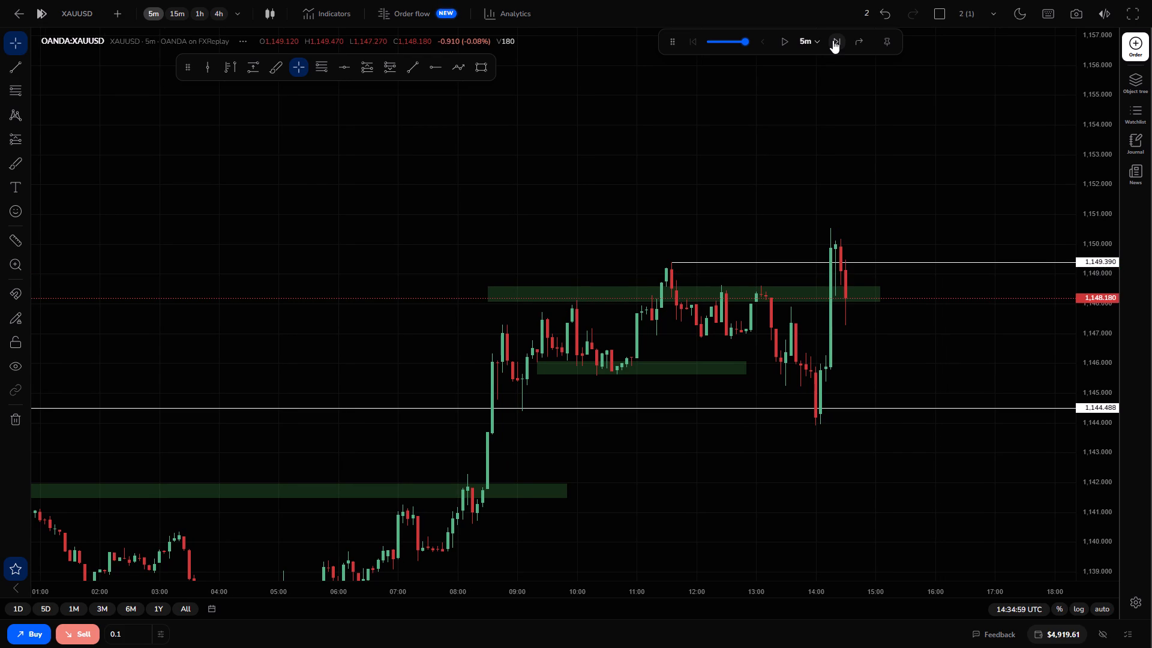
pyautogui.click(833, 40)
pyautogui.click(833, 40)
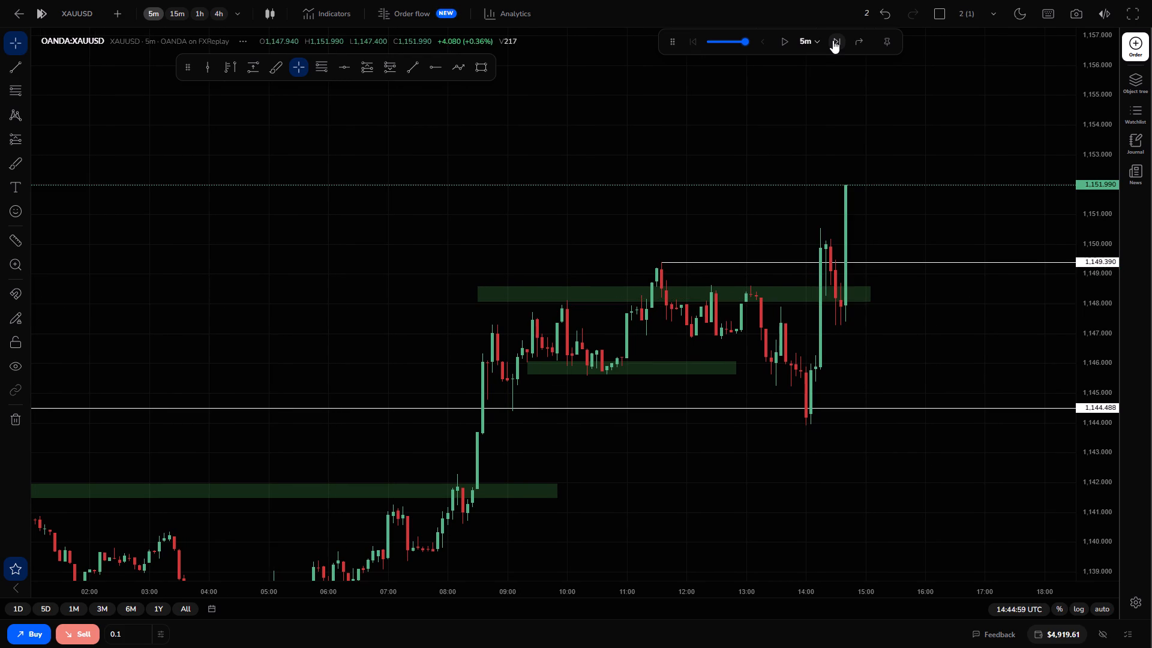
pyautogui.click(833, 40)
pyautogui.click(833, 40)
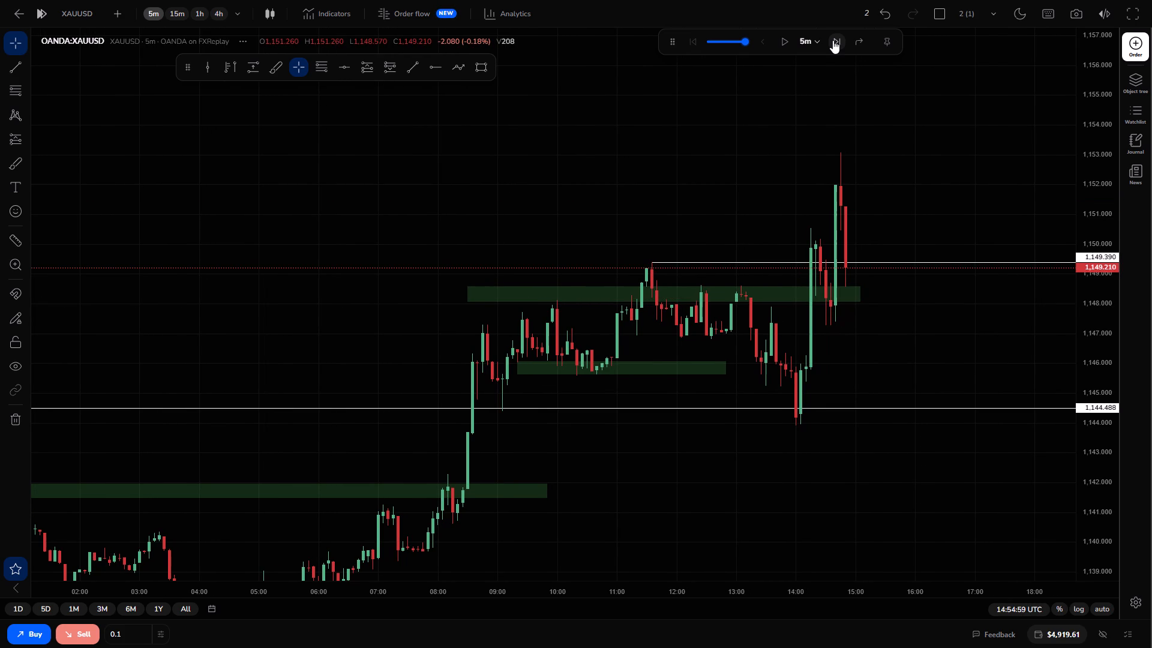
pyautogui.click(833, 40)
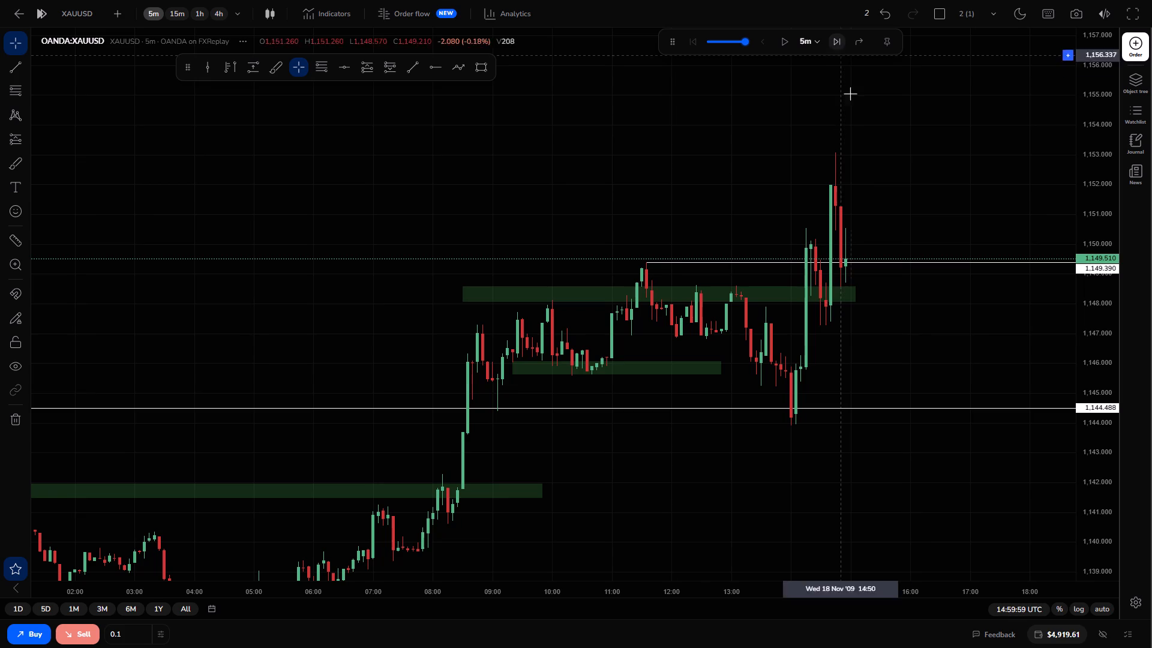
# Advance the replay in single 5m candles to about 16:35 UTC on 18 November.
pyautogui.moveTo(771, 200); pyautogui.dragTo(798, 206)
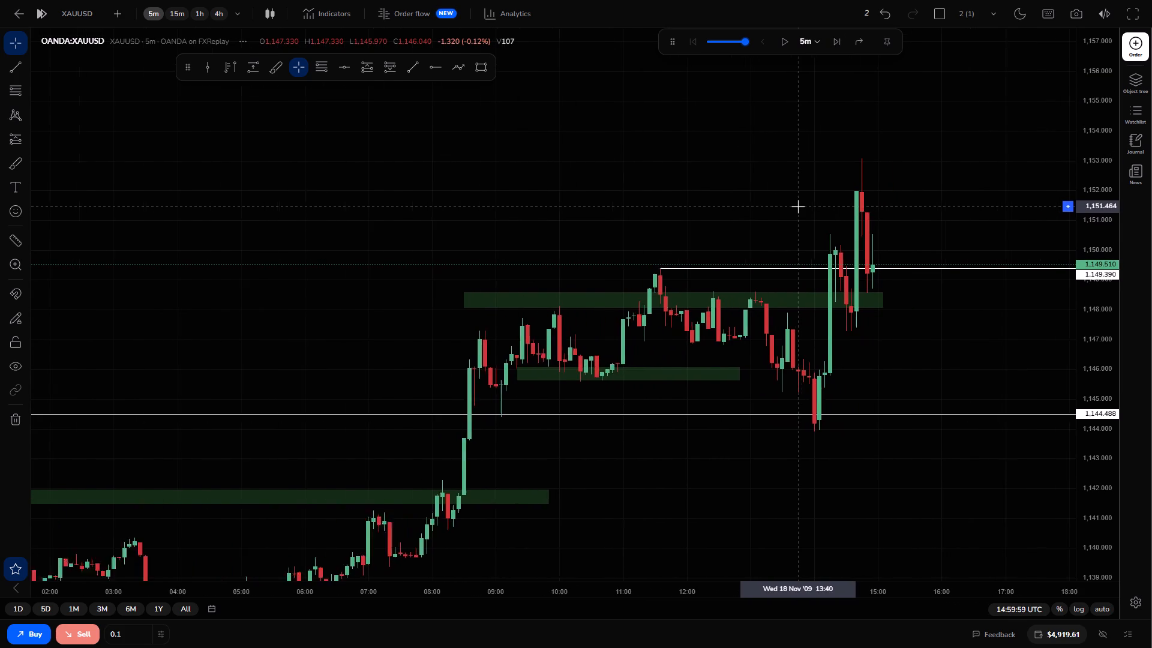
pyautogui.moveTo(1102, 202); pyautogui.dragTo(1061, 279)
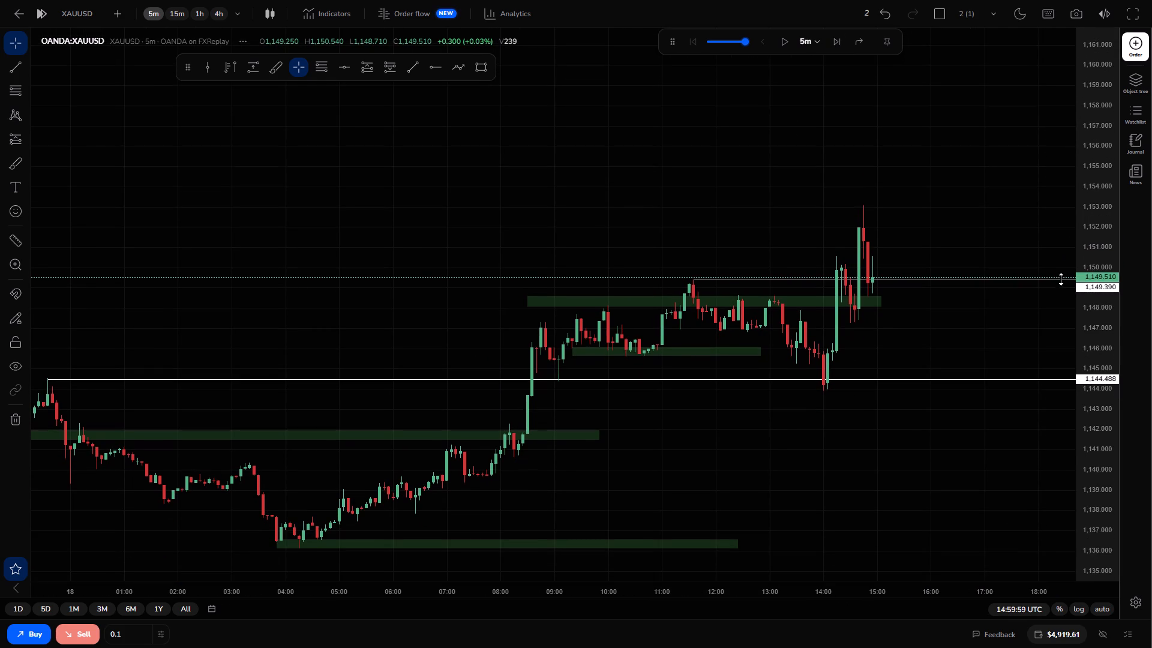
pyautogui.moveTo(1061, 279); pyautogui.dragTo(1058, 280)
pyautogui.click(834, 37)
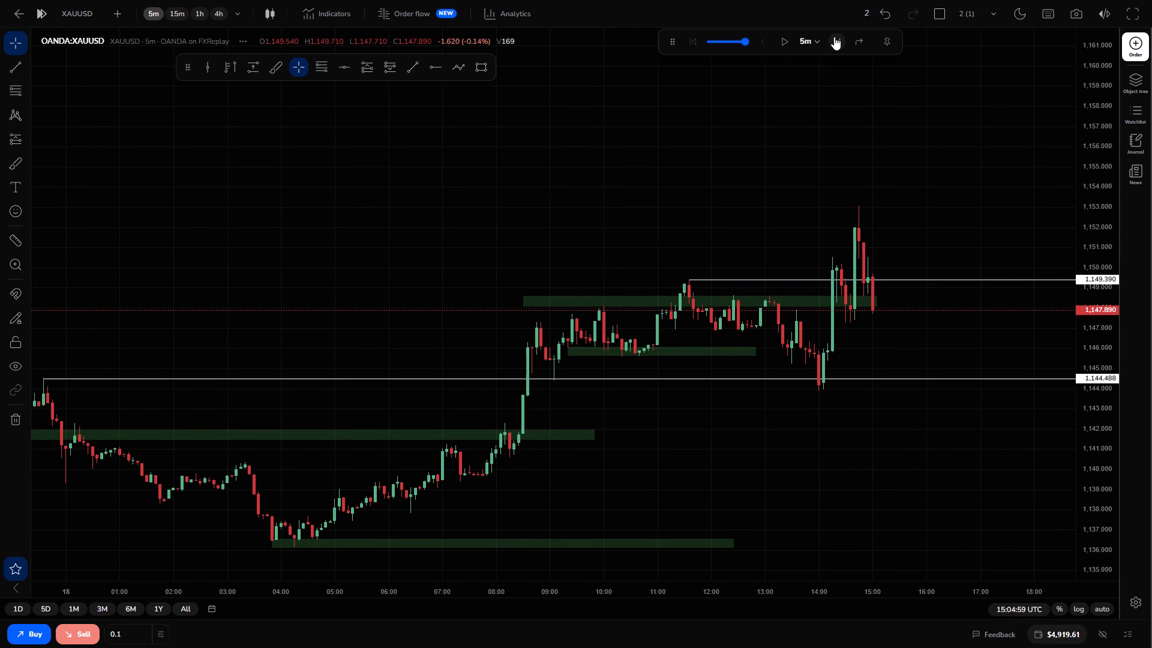
pyautogui.click(834, 37)
pyautogui.click(834, 37)
pyautogui.click(834, 37)
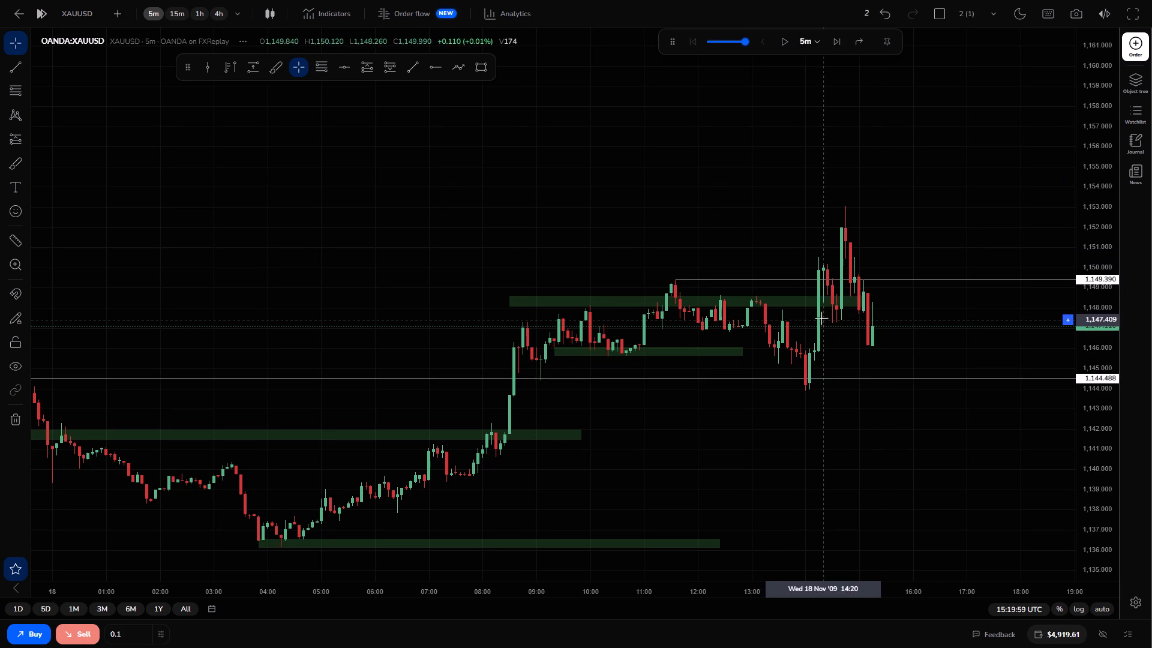
pyautogui.doubleClick(839, 38)
pyautogui.doubleClick(839, 38)
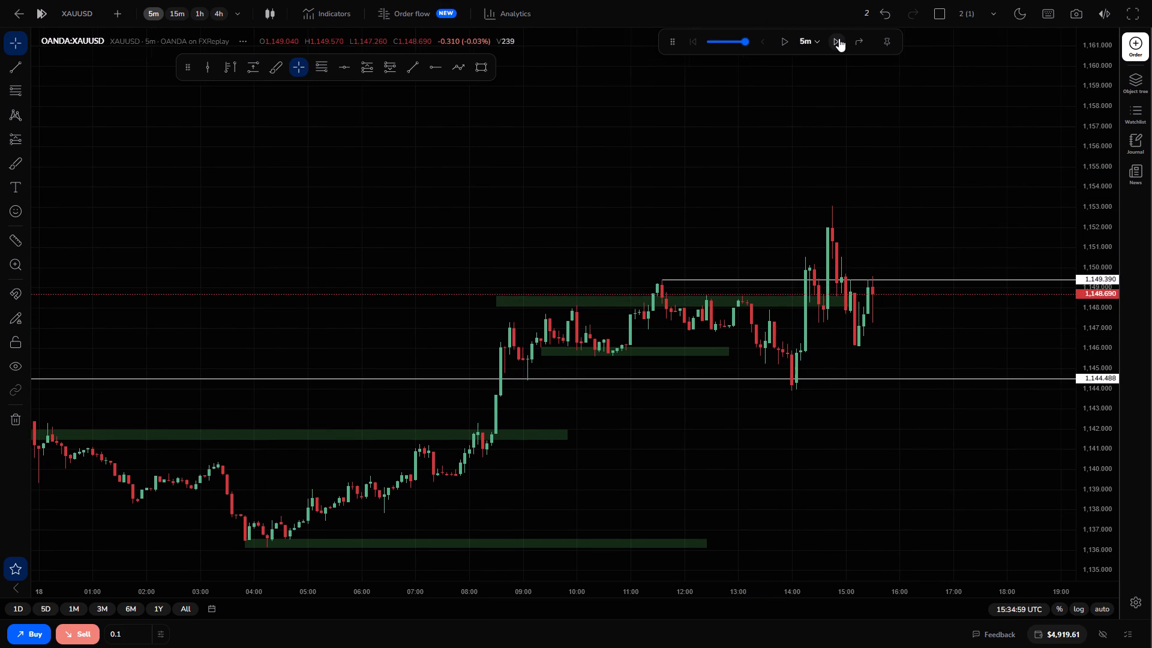
pyautogui.tripleClick(839, 38)
pyautogui.doubleClick(839, 38)
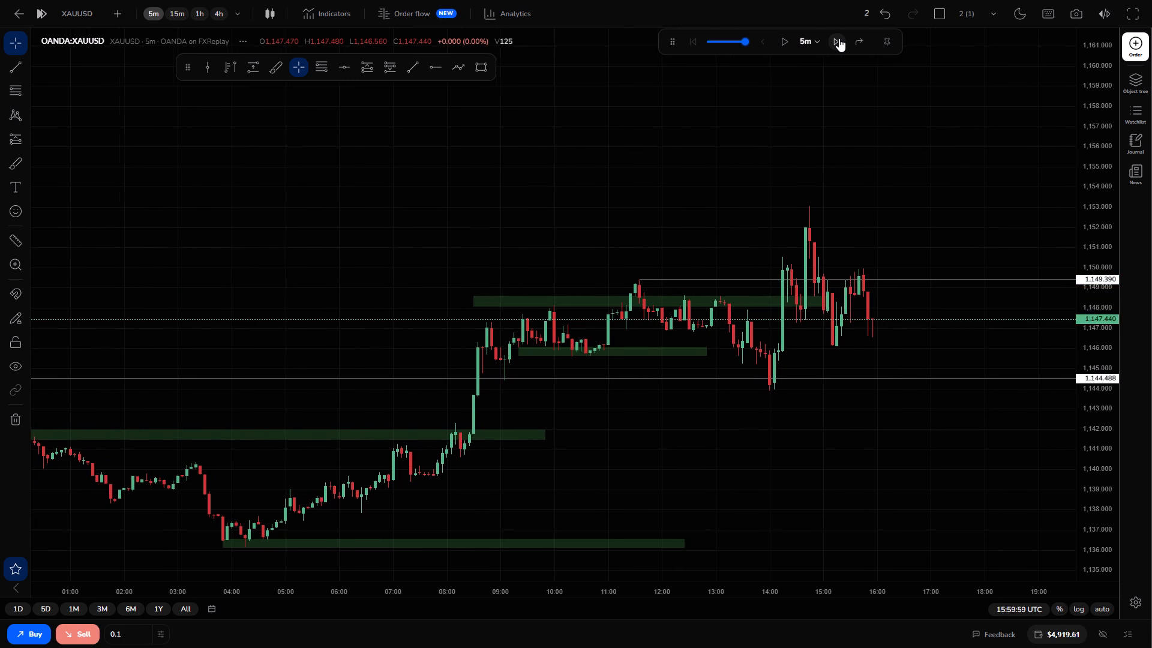
pyautogui.tripleClick(839, 38)
pyautogui.tripleClick(839, 38)
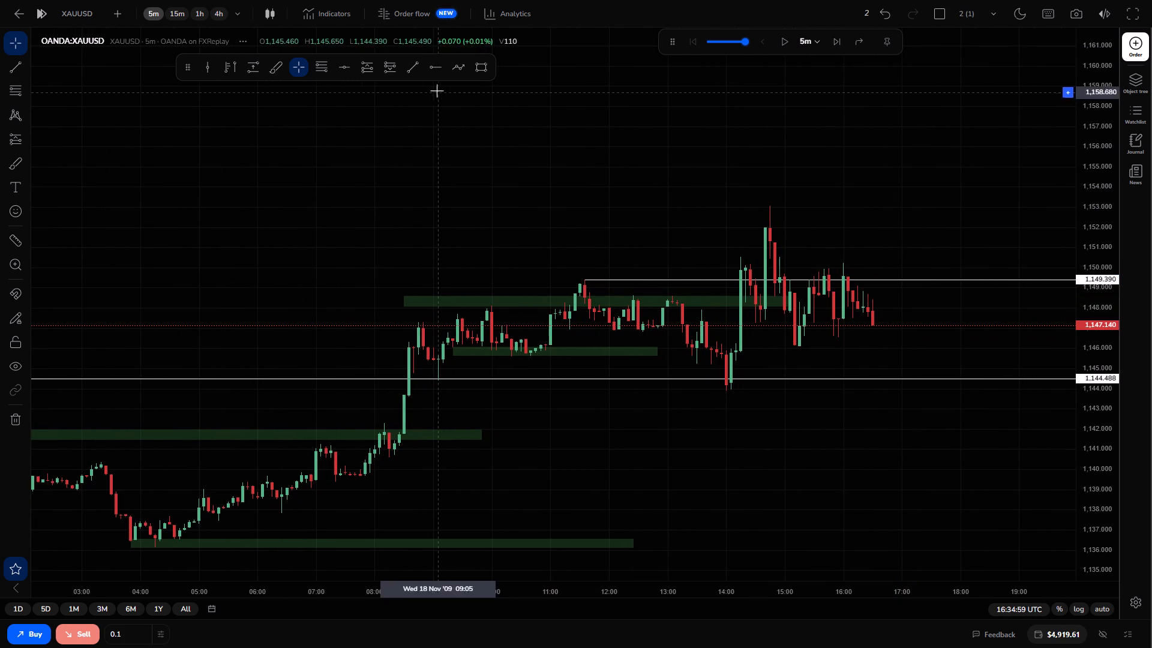
# Draw a rectangle zone over the recent highs, about 1,149.58–1,150.12, from about 15:25 to 17:10.
pyautogui.click(477, 77)
pyautogui.click(479, 67)
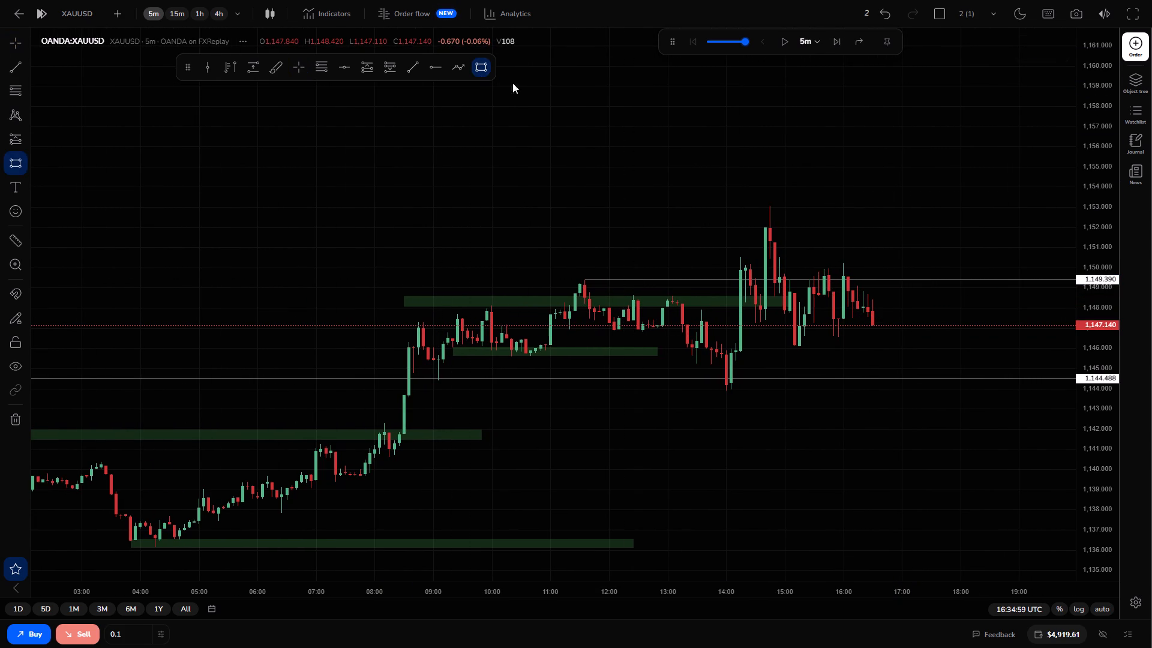
pyautogui.moveTo(808, 265); pyautogui.dragTo(865, 287)
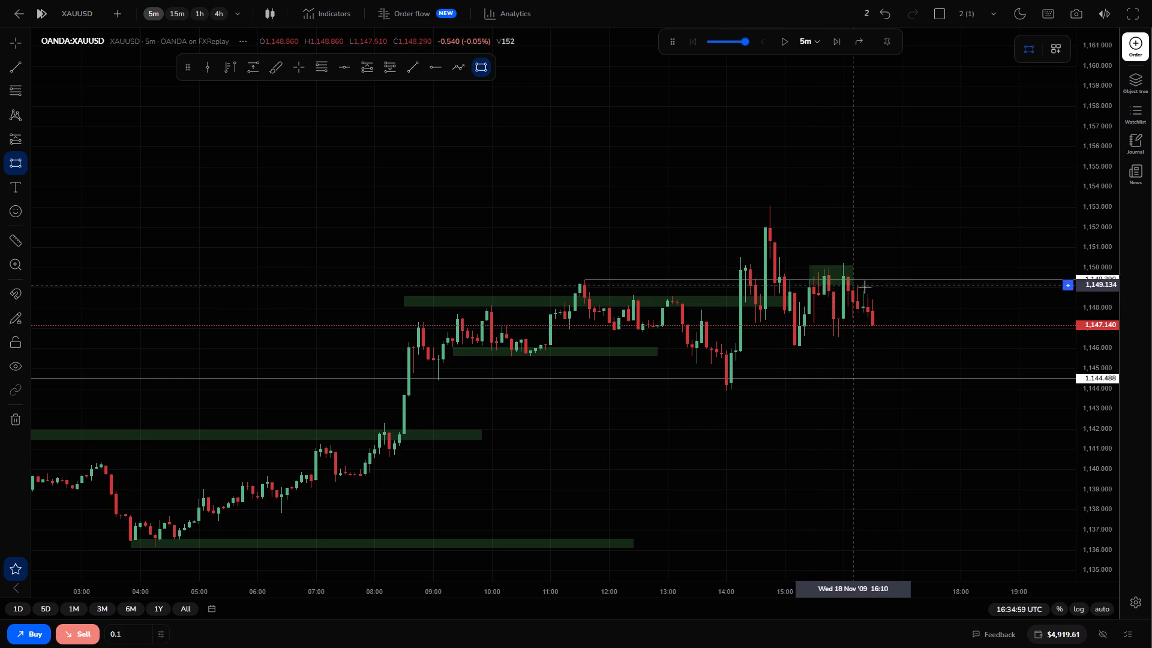
pyautogui.moveTo(865, 287); pyautogui.dragTo(914, 276)
pyautogui.moveTo(914, 276); pyautogui.dragTo(841, 355)
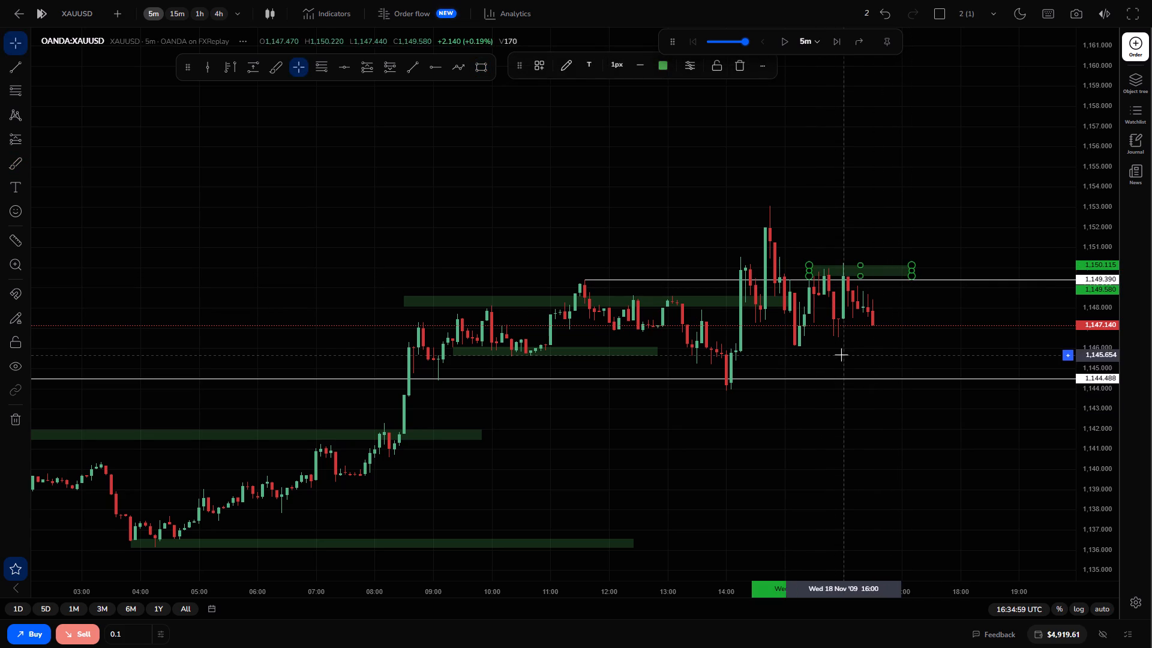
pyautogui.moveTo(841, 355); pyautogui.dragTo(841, 354)
pyautogui.click(841, 354)
# Draw a rectangle zone over the recent lows, about 1,146.01–1,146.87, from about 15:05 to 17:50 on 18 November.
pyautogui.click(488, 72)
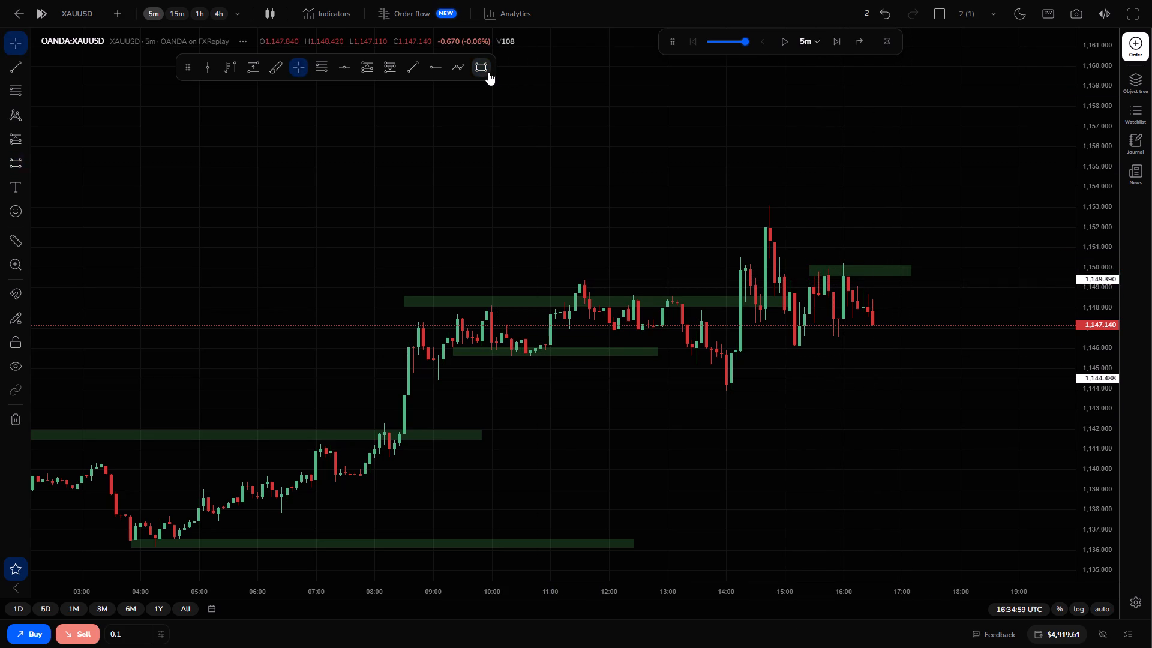
pyautogui.moveTo(791, 331); pyautogui.dragTo(791, 334)
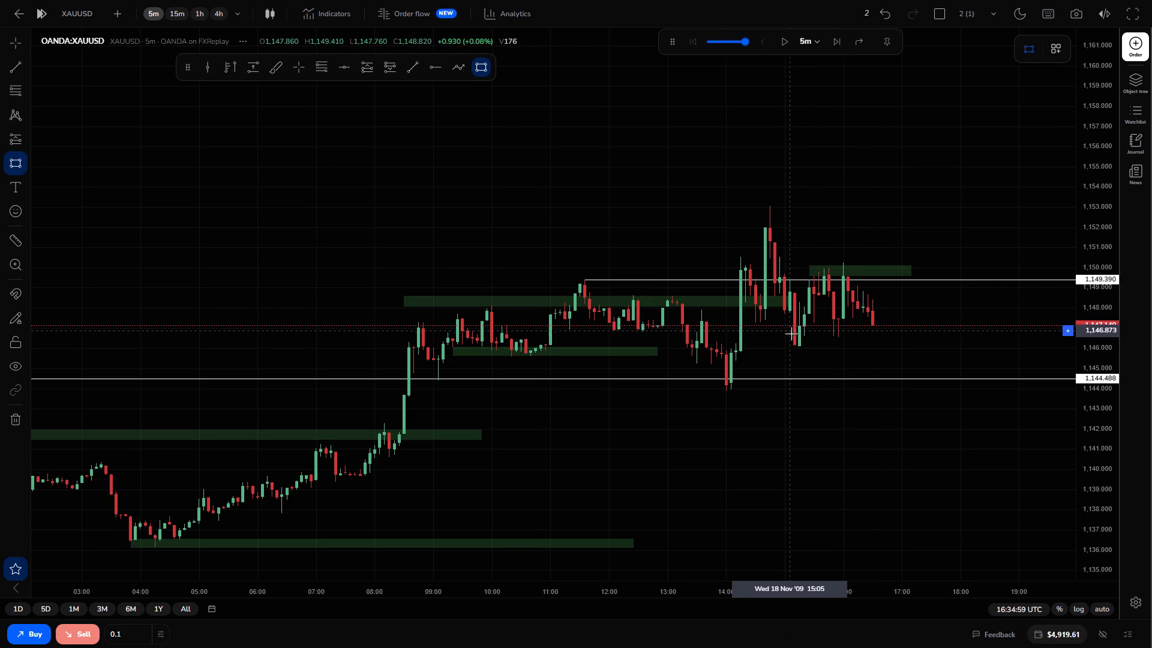
pyautogui.moveTo(791, 334); pyautogui.dragTo(949, 348)
pyautogui.click(949, 348)
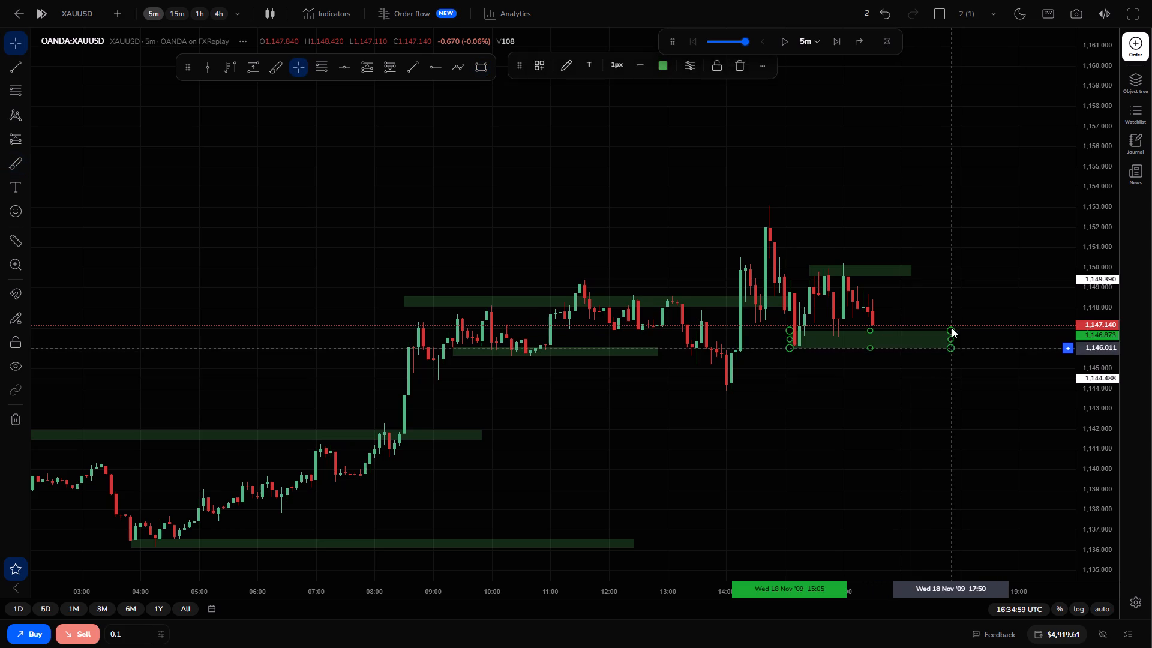
# Advance the replay in single 5m candles to about 17:45 UTC on 18 November.
pyautogui.moveTo(946, 229); pyautogui.dragTo(849, 225)
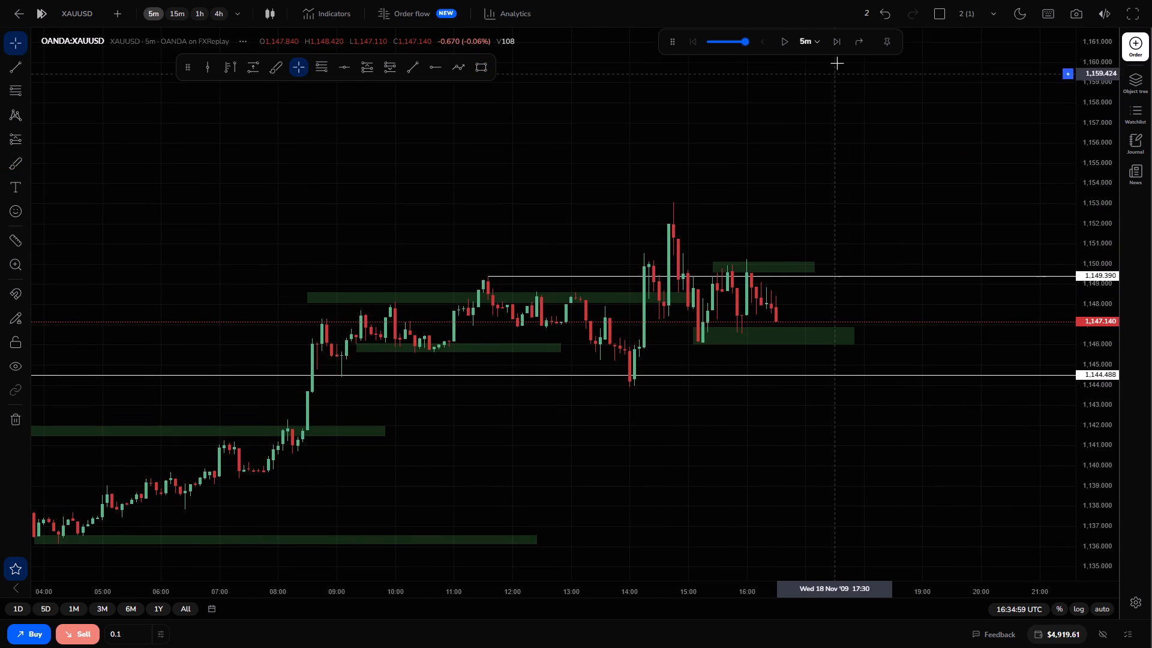
pyautogui.doubleClick(837, 46)
pyautogui.tripleClick(837, 46)
pyautogui.tripleClick(837, 46)
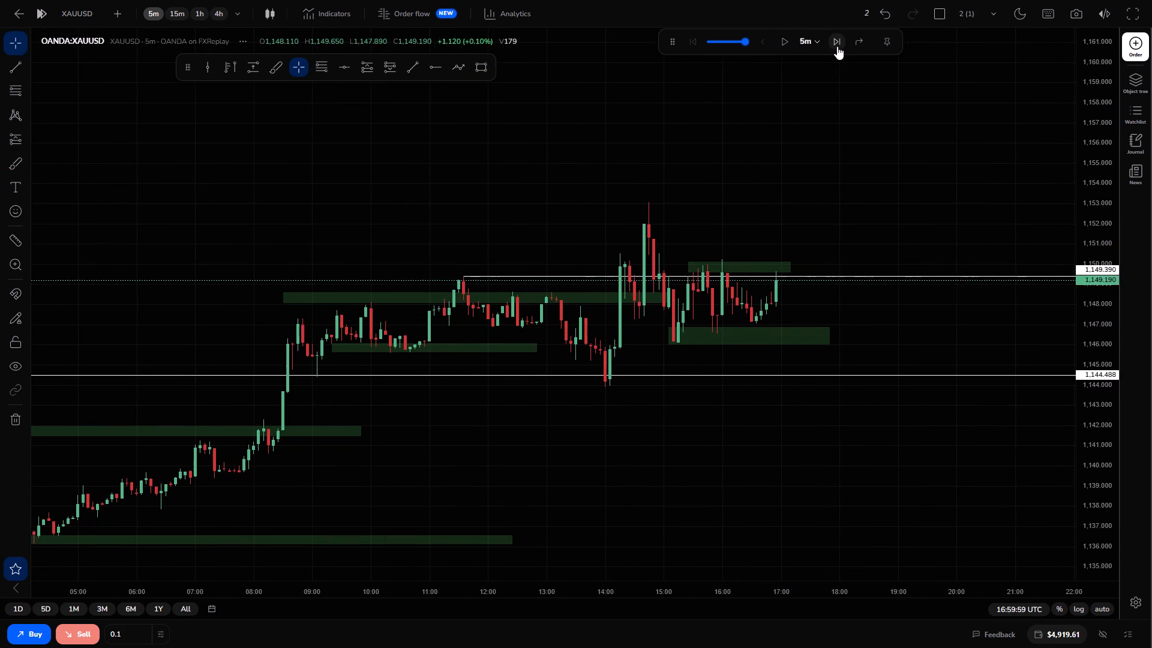
pyautogui.tripleClick(837, 46)
pyautogui.click(837, 46)
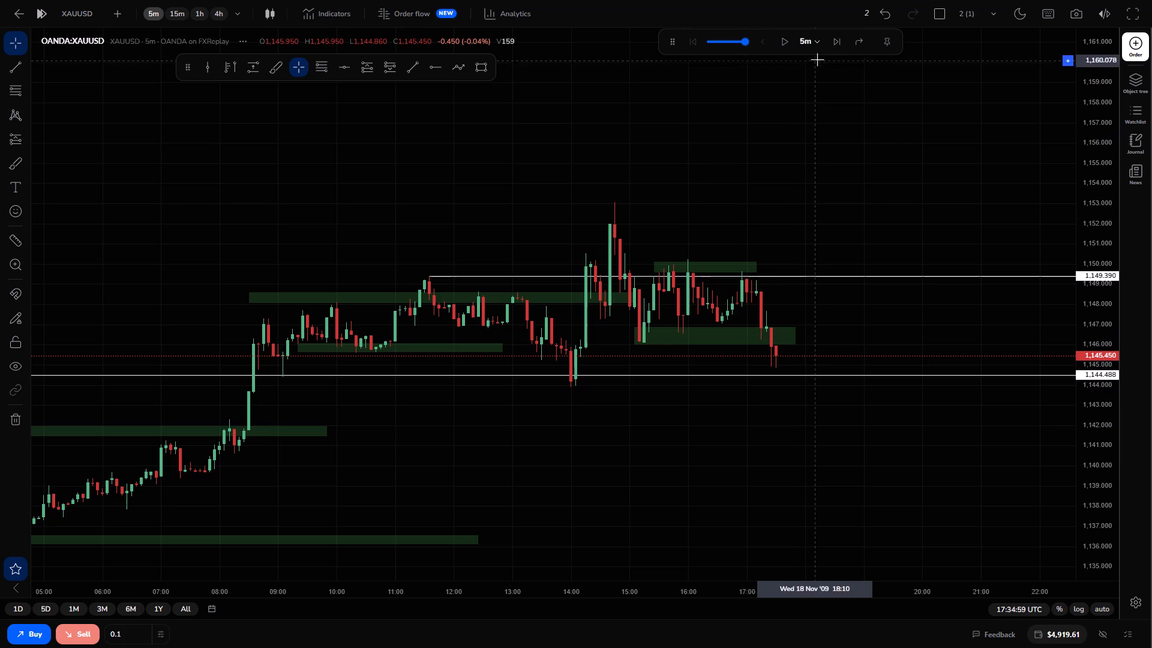
pyautogui.click(832, 47)
pyautogui.click(832, 47)
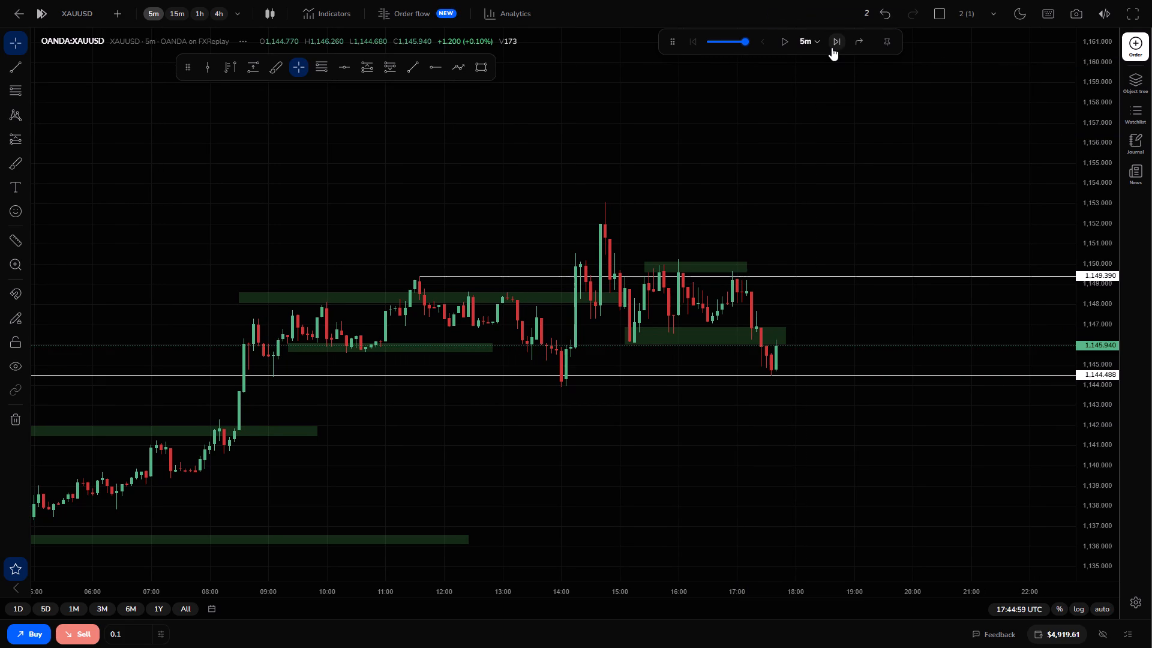
# Buy 0.1 XAUUSD at market, with take profit at about 1,150.085 and stop loss at about 1,143.602.
pyautogui.click(24, 642)
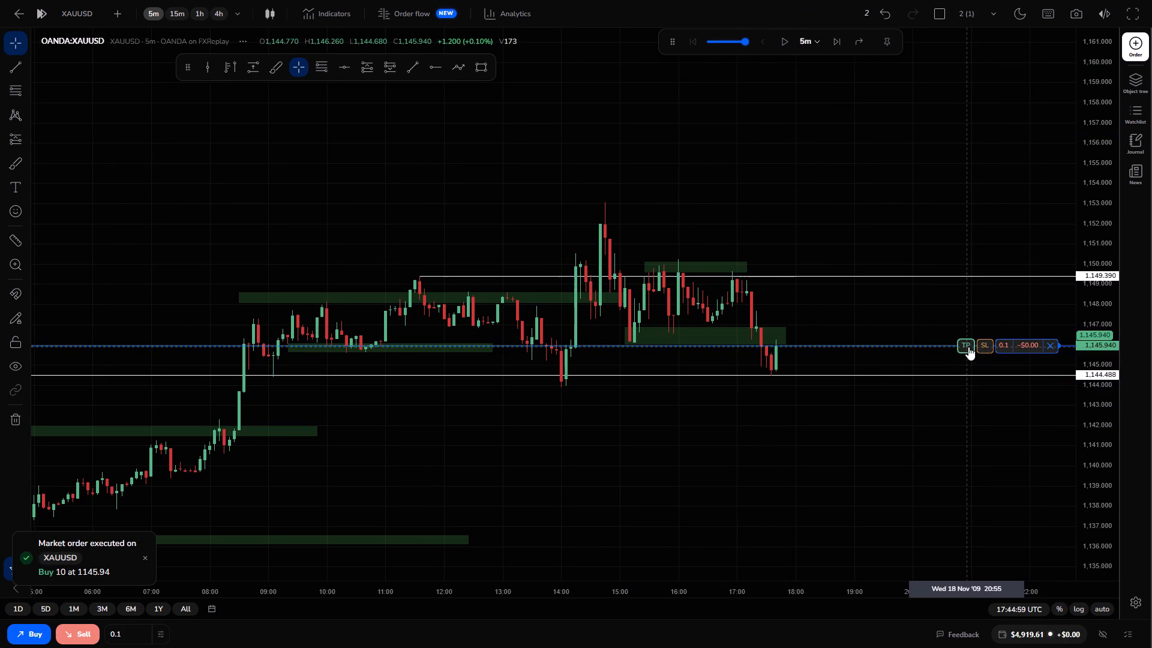
pyautogui.moveTo(968, 347); pyautogui.dragTo(956, 259)
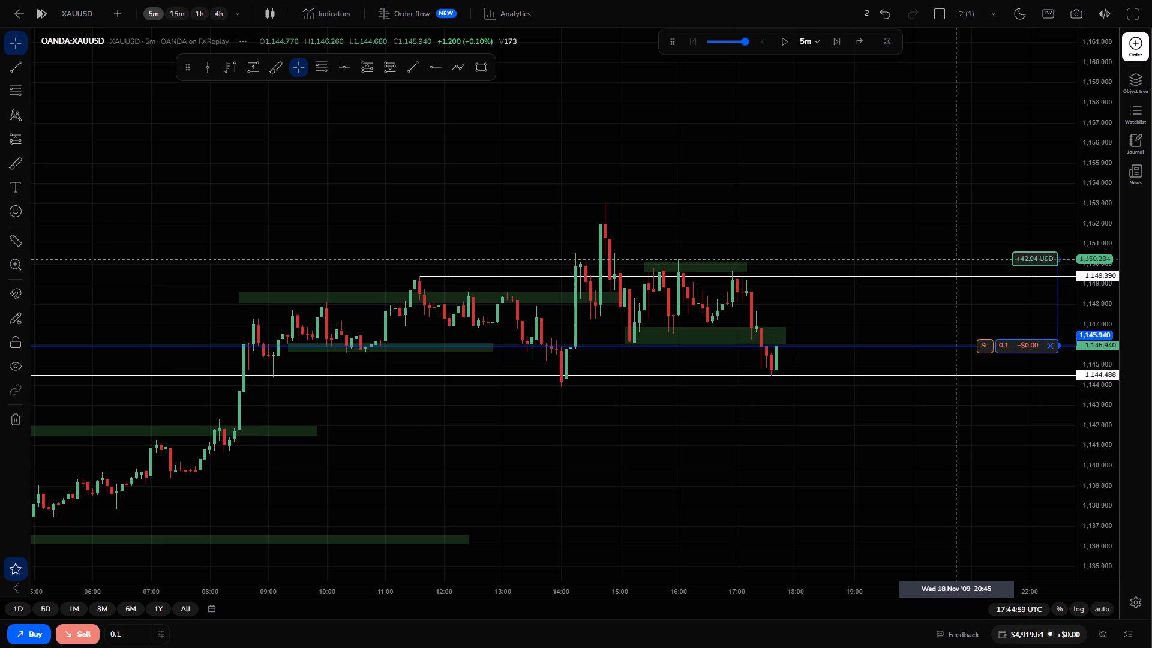
pyautogui.moveTo(956, 259); pyautogui.dragTo(956, 262)
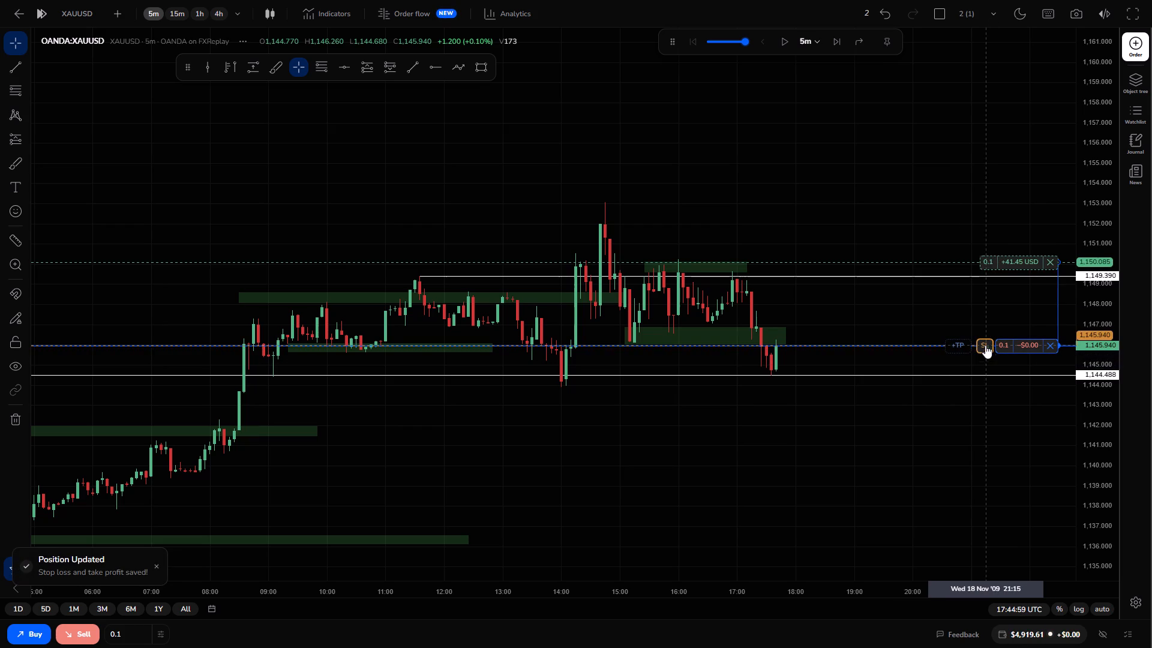
pyautogui.moveTo(985, 345); pyautogui.dragTo(993, 392)
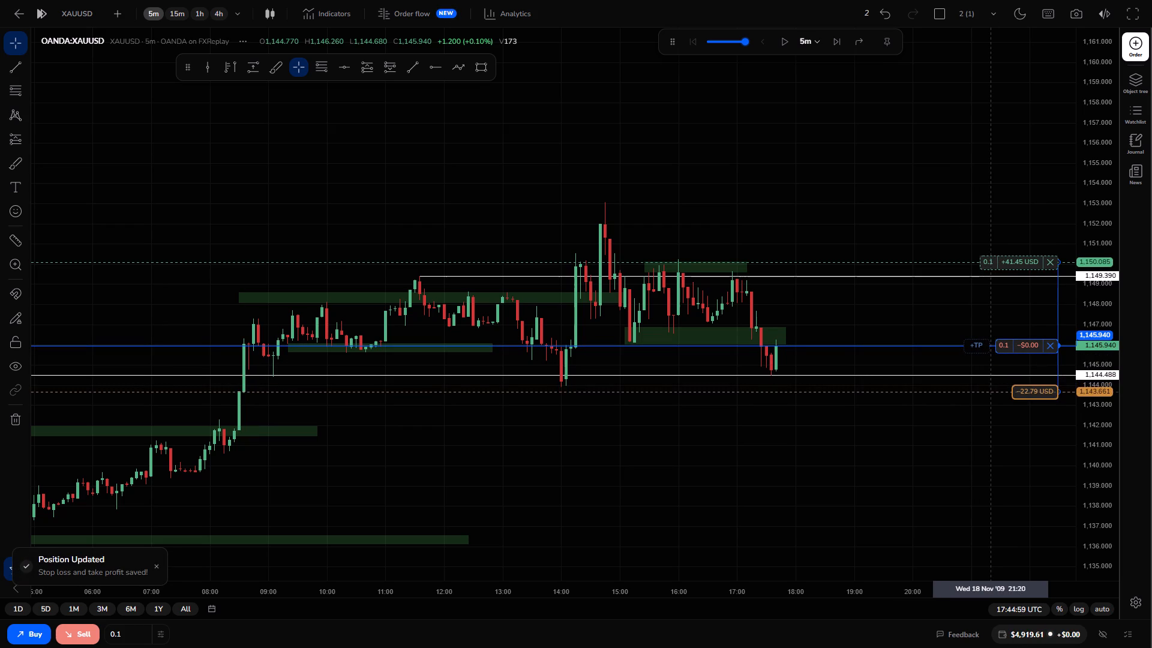
pyautogui.moveTo(993, 392); pyautogui.dragTo(994, 393)
# Advance the replay in single 5m candles to about 18:15 UTC on 18 November.
pyautogui.click(836, 36)
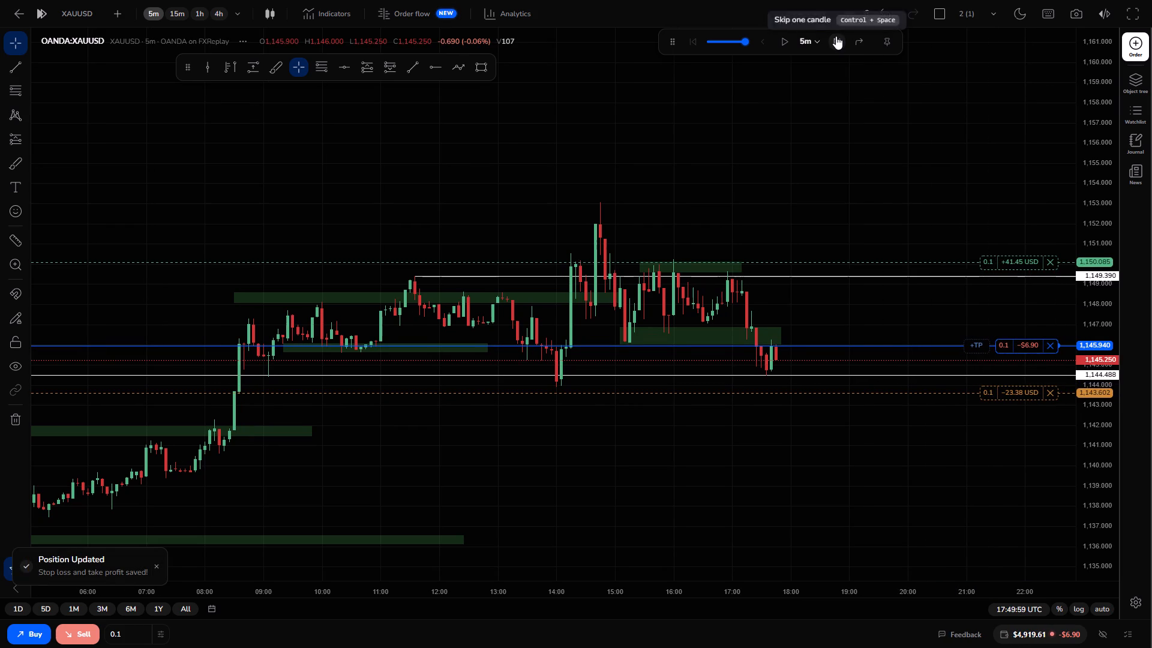
pyautogui.doubleClick(836, 36)
pyautogui.click(836, 36)
pyautogui.click(836, 36)
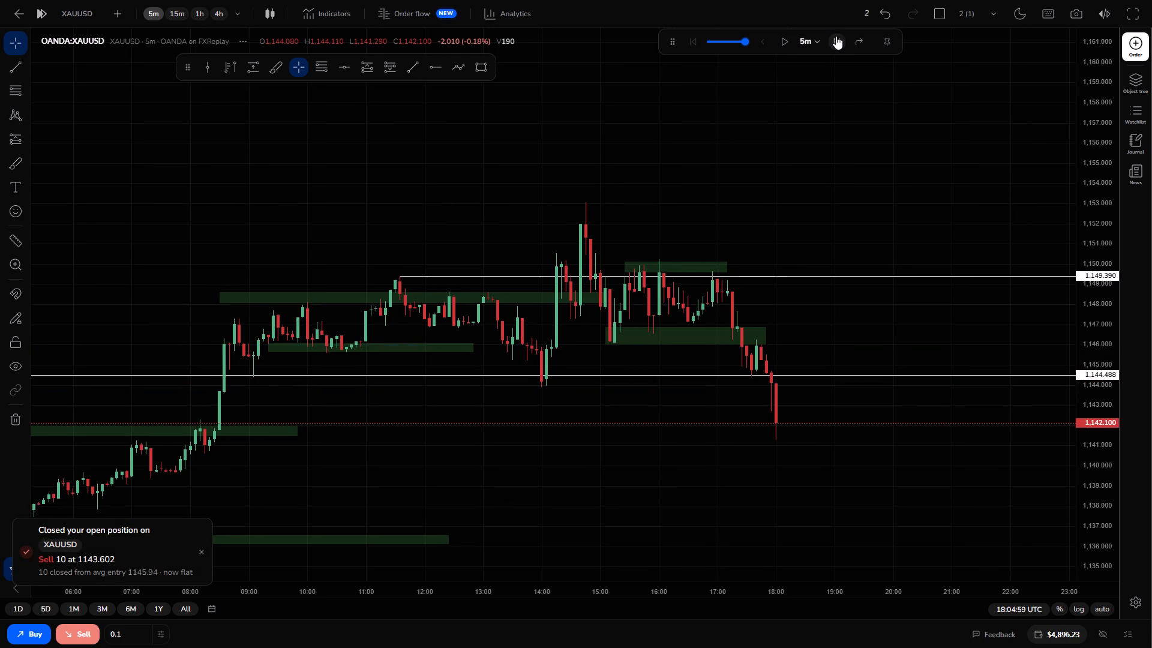
pyautogui.click(836, 36)
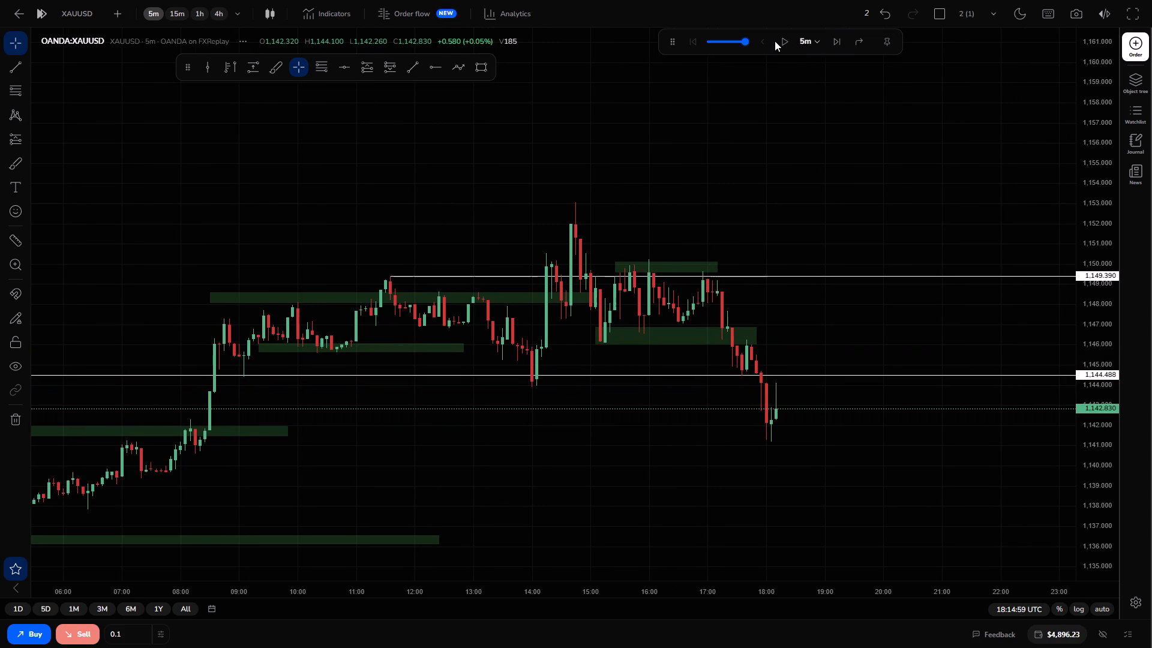
# Play the replay continuously and pause it at about 00:50 UTC on 19 November.
pyautogui.click(779, 40)
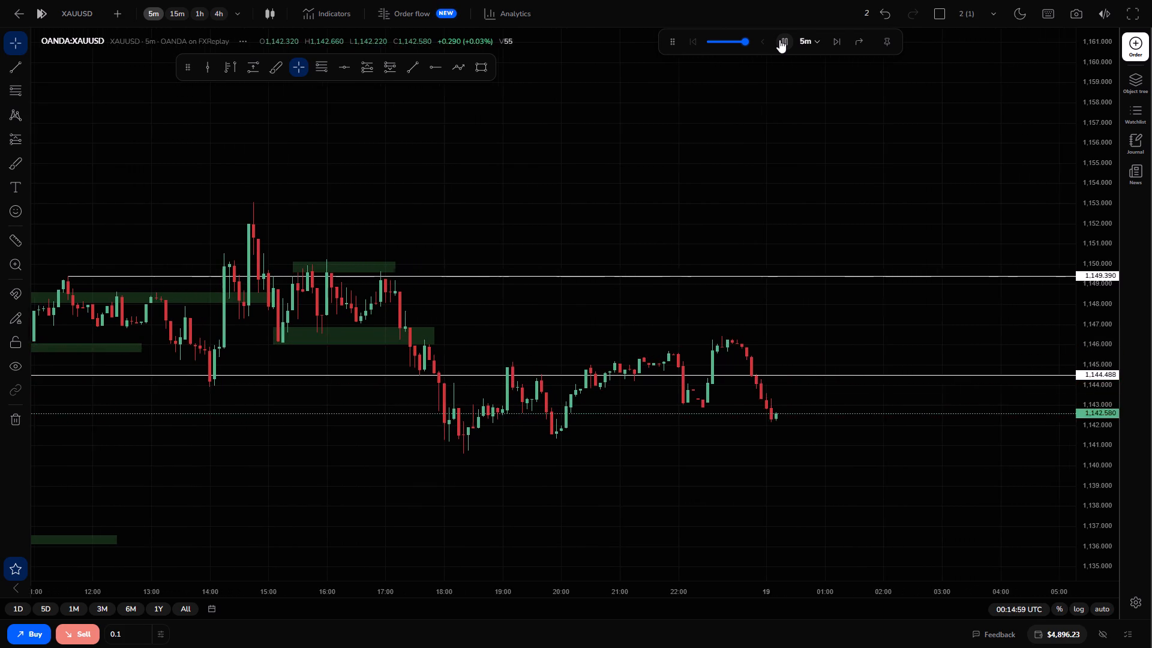
pyautogui.click(779, 40)
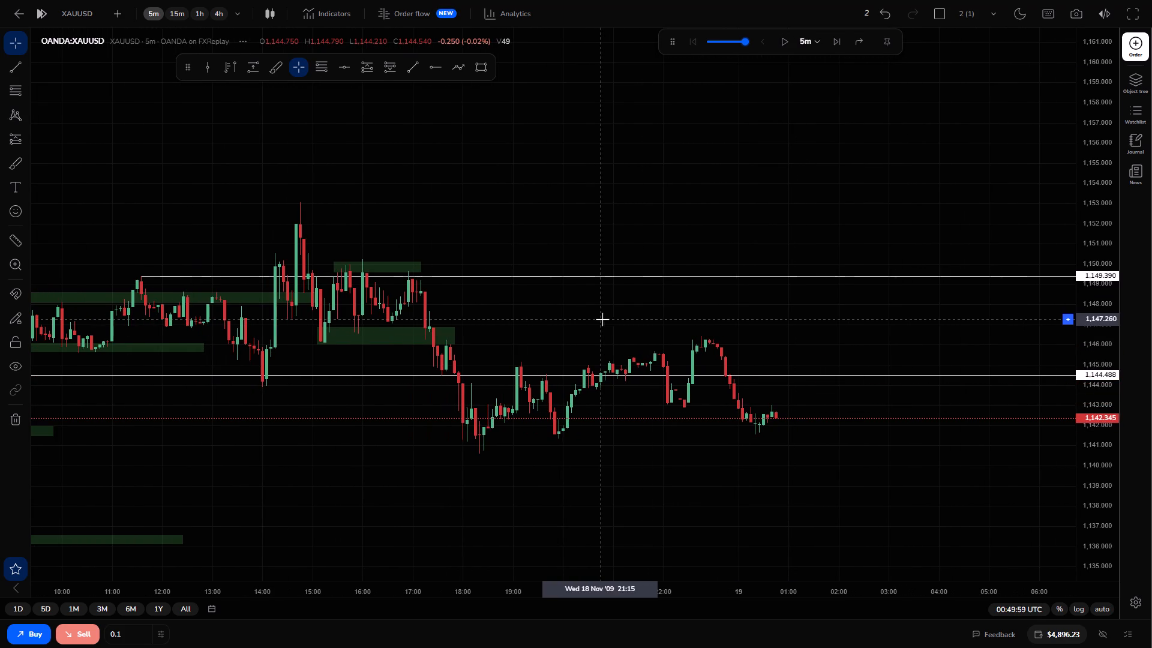
# Examine the full 18 November price action against the drawn zones and the 1,149.390 and 1,144.488 levels.
pyautogui.moveTo(602, 352); pyautogui.dragTo(872, 368)
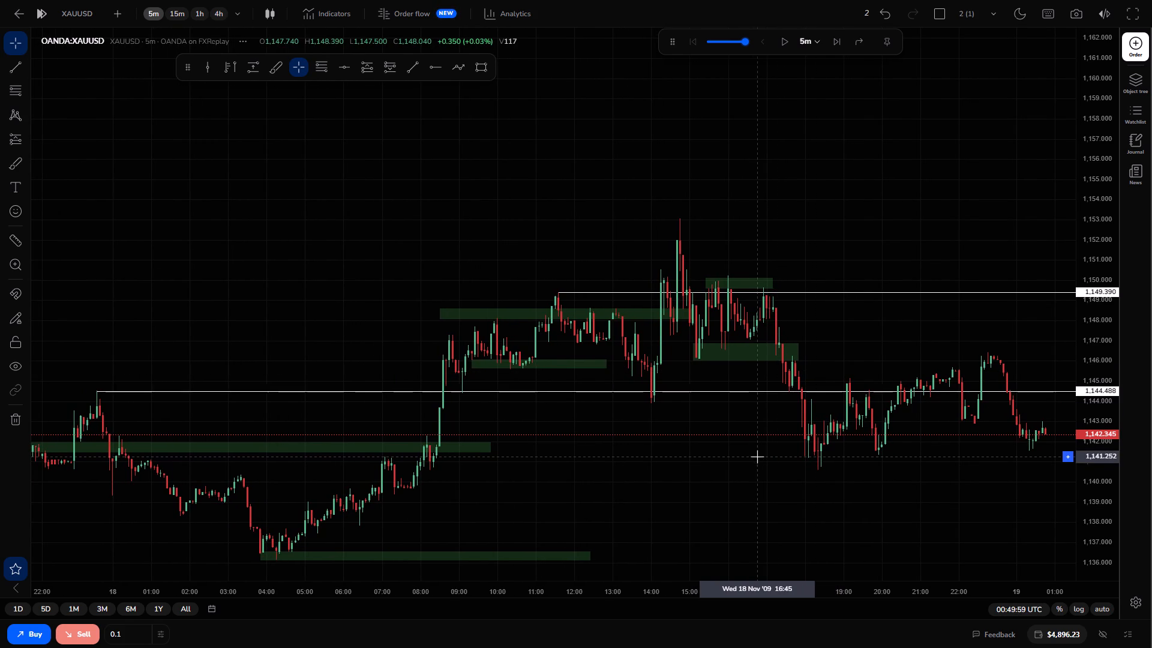
pyautogui.moveTo(757, 457); pyautogui.dragTo(786, 388)
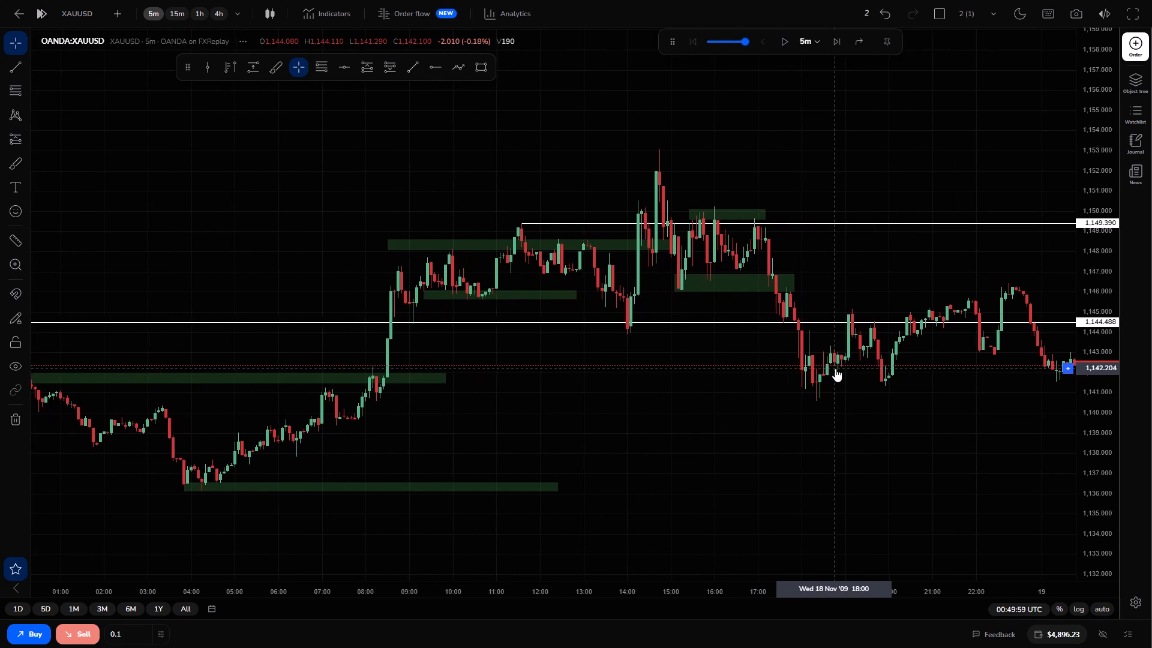
pyautogui.moveTo(835, 368); pyautogui.dragTo(832, 292)
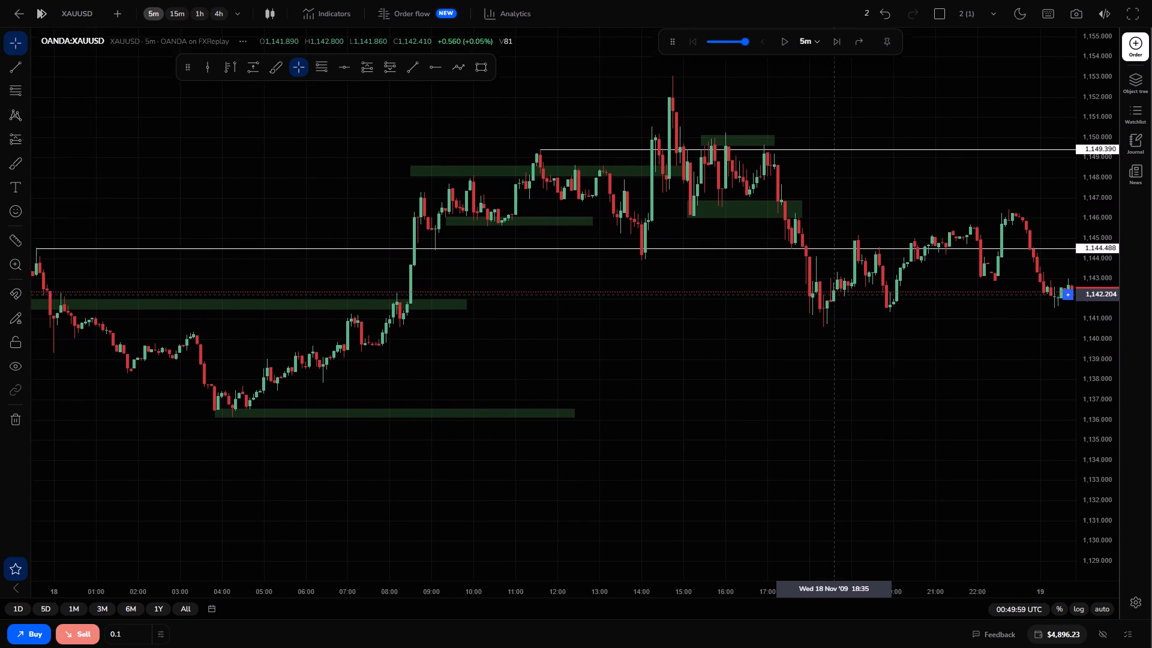
pyautogui.moveTo(832, 292); pyautogui.dragTo(830, 292)
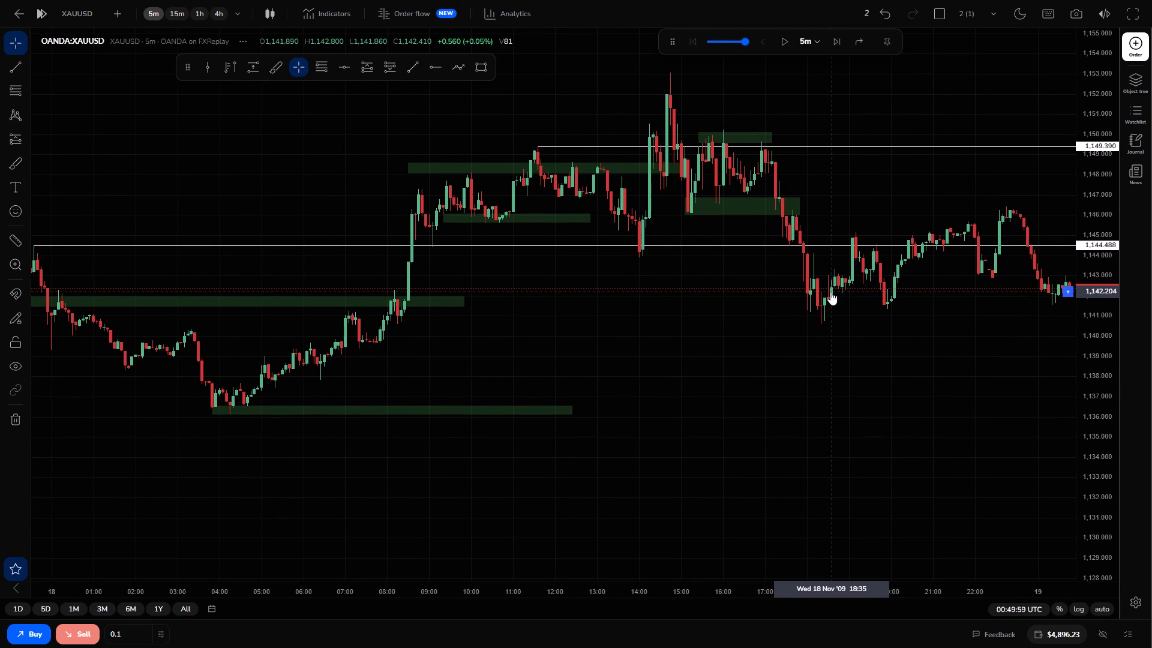
pyautogui.press('Escape')
pyautogui.press('Escape')
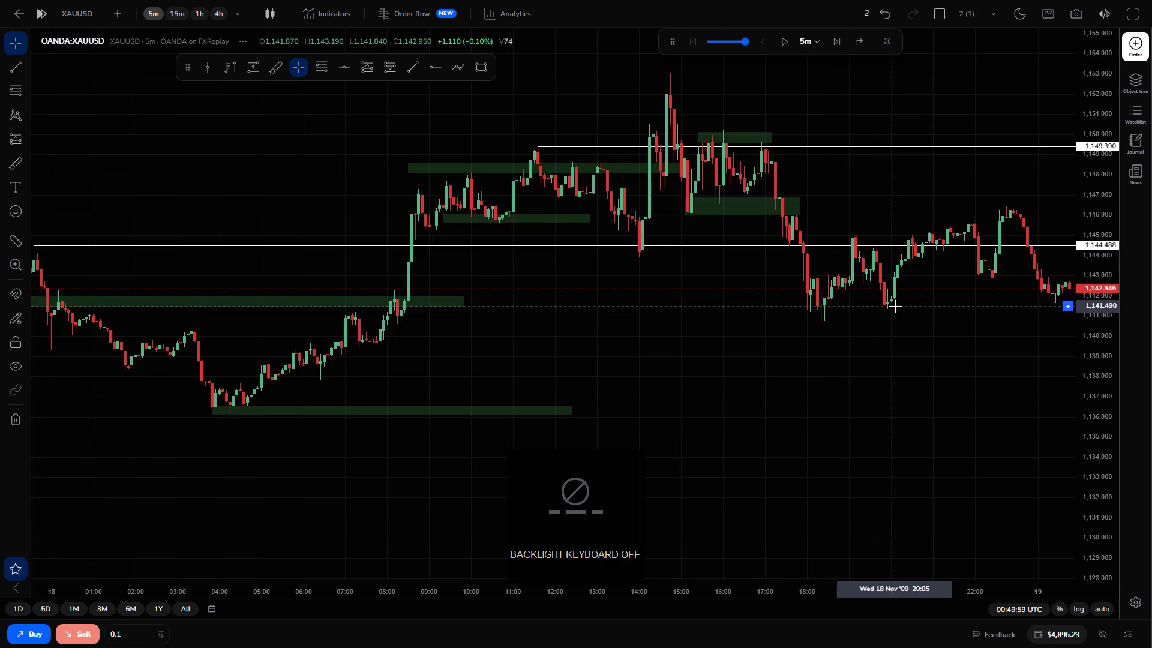
pyautogui.moveTo(895, 306); pyautogui.dragTo(832, 341)
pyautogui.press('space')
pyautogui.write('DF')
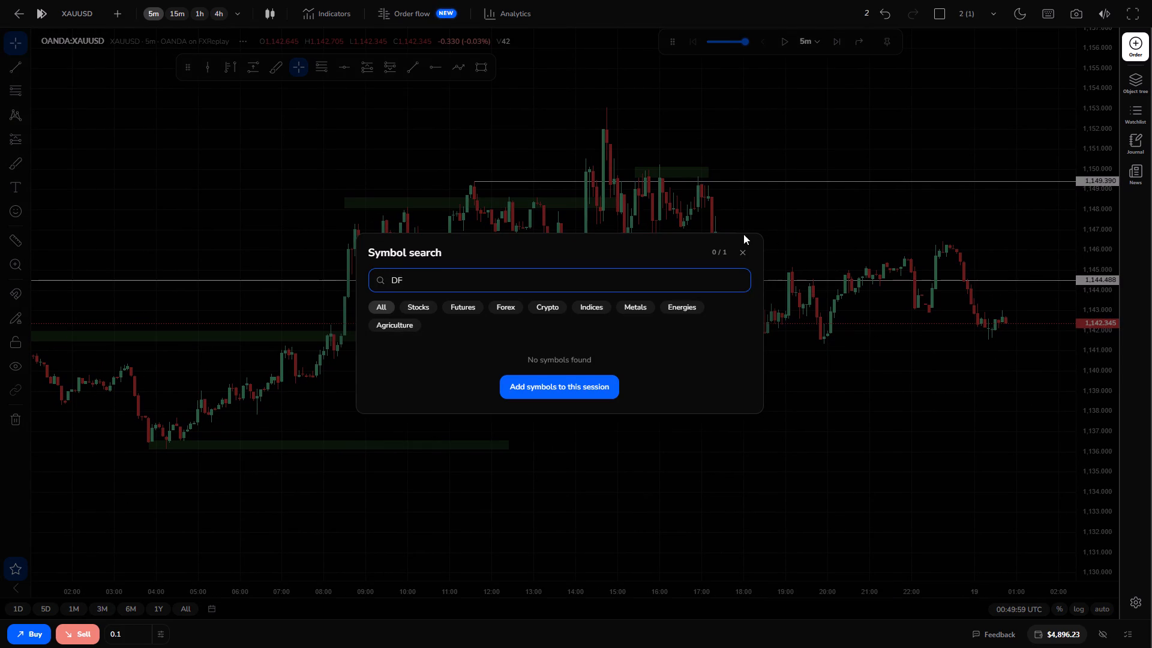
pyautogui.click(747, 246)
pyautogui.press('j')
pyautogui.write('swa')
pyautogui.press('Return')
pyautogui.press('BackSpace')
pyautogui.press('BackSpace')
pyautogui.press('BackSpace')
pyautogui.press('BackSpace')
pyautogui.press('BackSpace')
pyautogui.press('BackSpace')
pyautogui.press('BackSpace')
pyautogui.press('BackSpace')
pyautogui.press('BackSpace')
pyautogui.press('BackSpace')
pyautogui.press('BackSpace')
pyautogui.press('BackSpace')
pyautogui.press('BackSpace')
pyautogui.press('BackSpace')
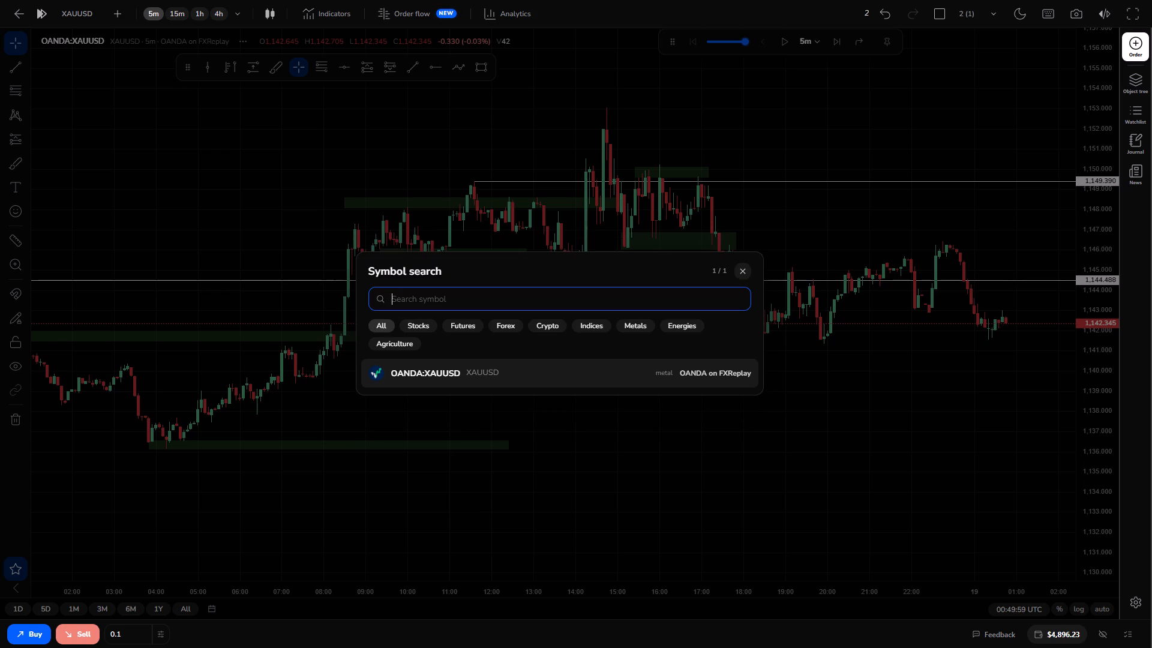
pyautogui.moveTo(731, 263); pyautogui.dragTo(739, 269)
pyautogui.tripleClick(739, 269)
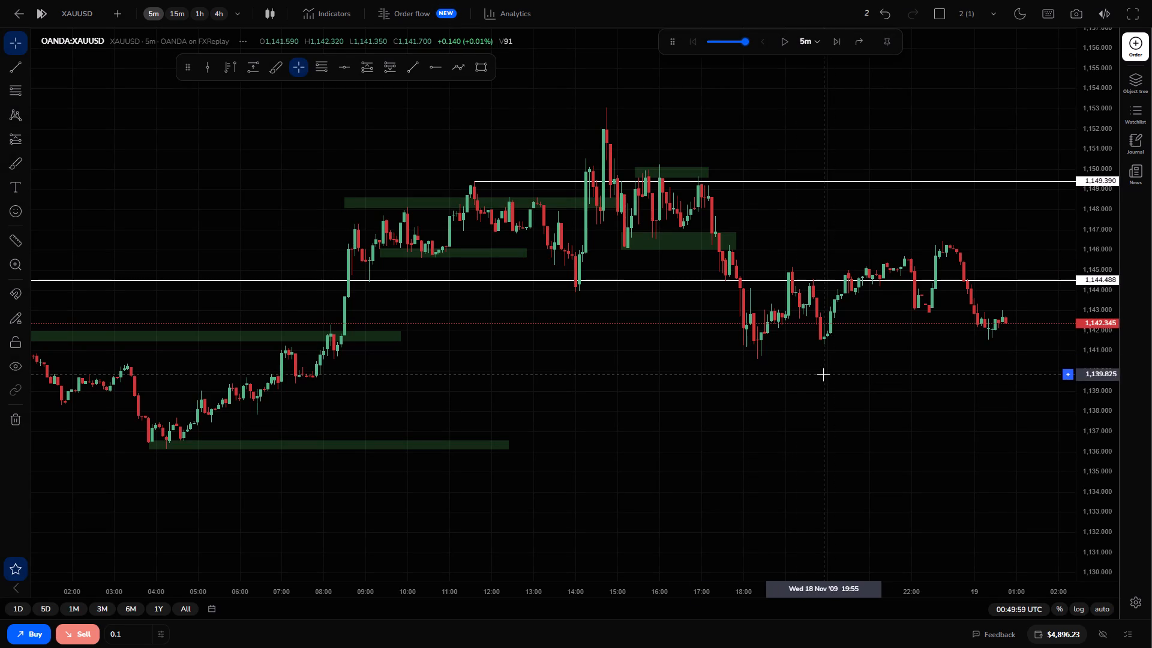
# Examine the 18 November afternoon range, the drop below its lower zone, and the evening price action around 1,144.488.
pyautogui.moveTo(823, 374); pyautogui.dragTo(698, 372)
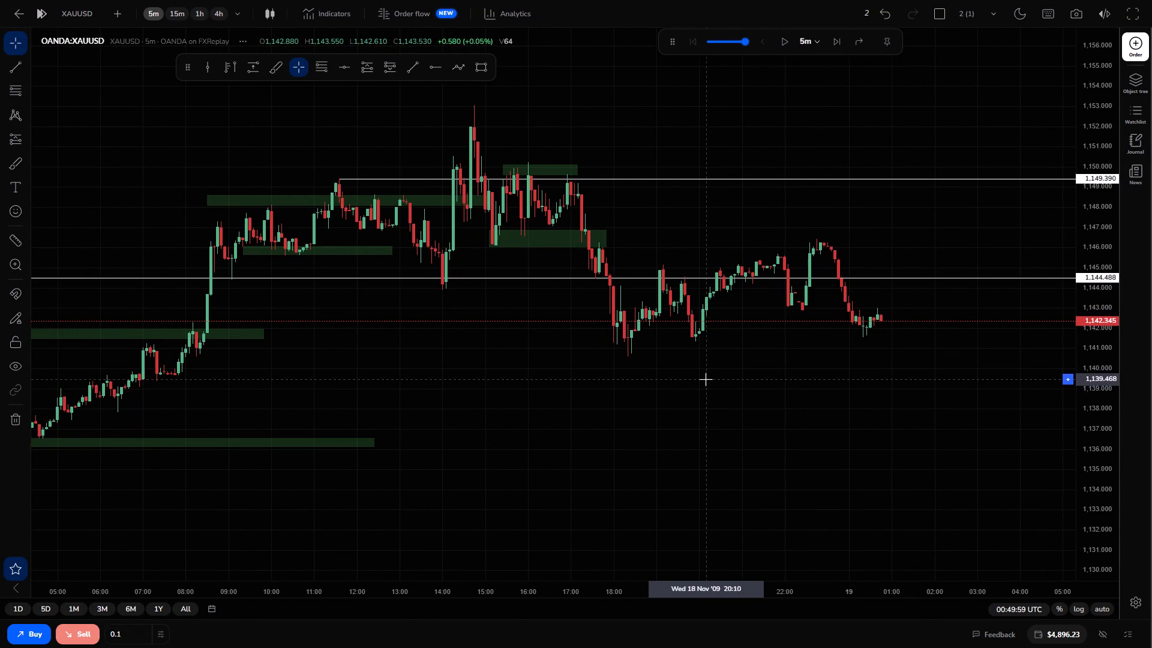
pyautogui.moveTo(552, 311); pyautogui.dragTo(632, 383)
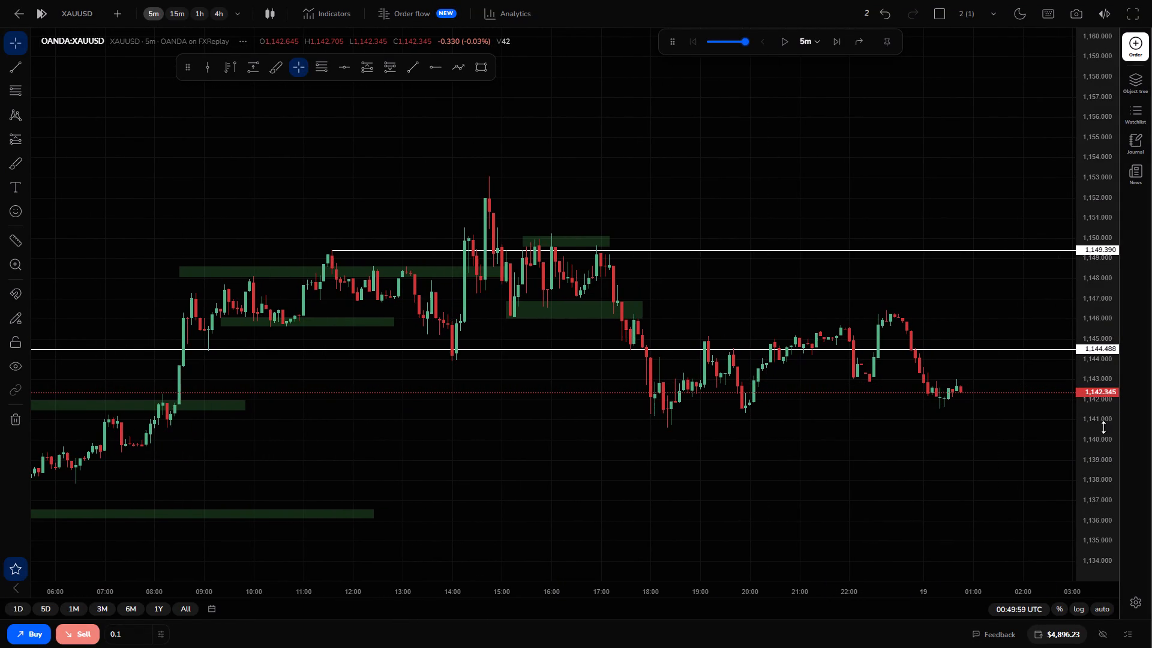
pyautogui.moveTo(1103, 427); pyautogui.dragTo(1082, 400)
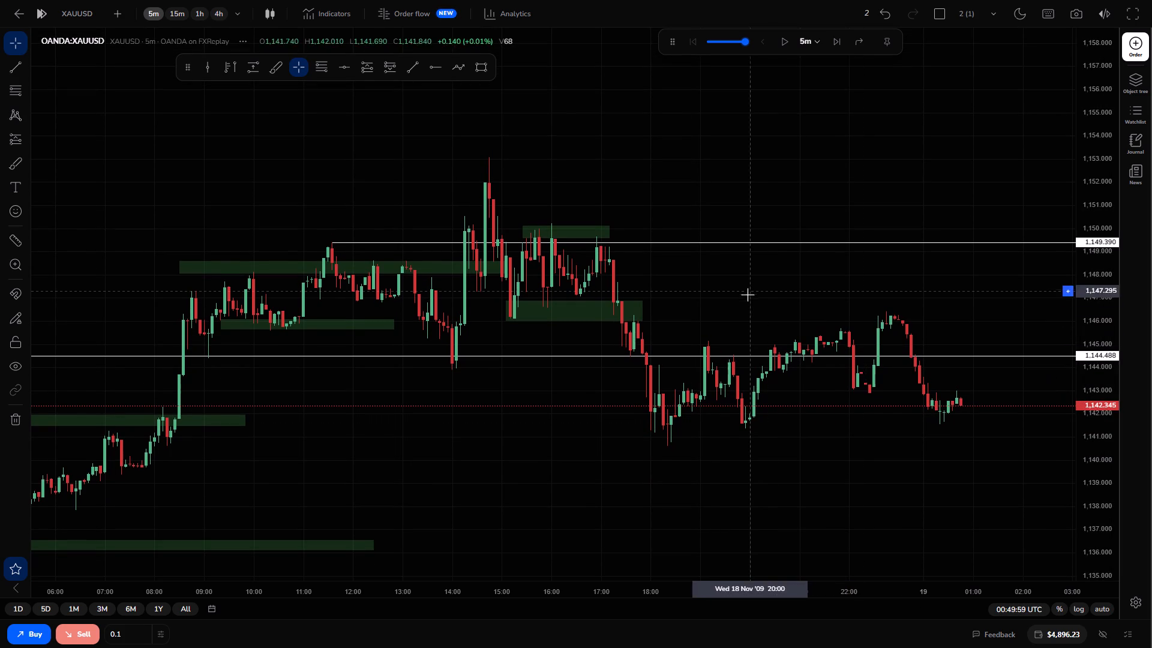
pyautogui.moveTo(738, 309); pyautogui.dragTo(867, 309)
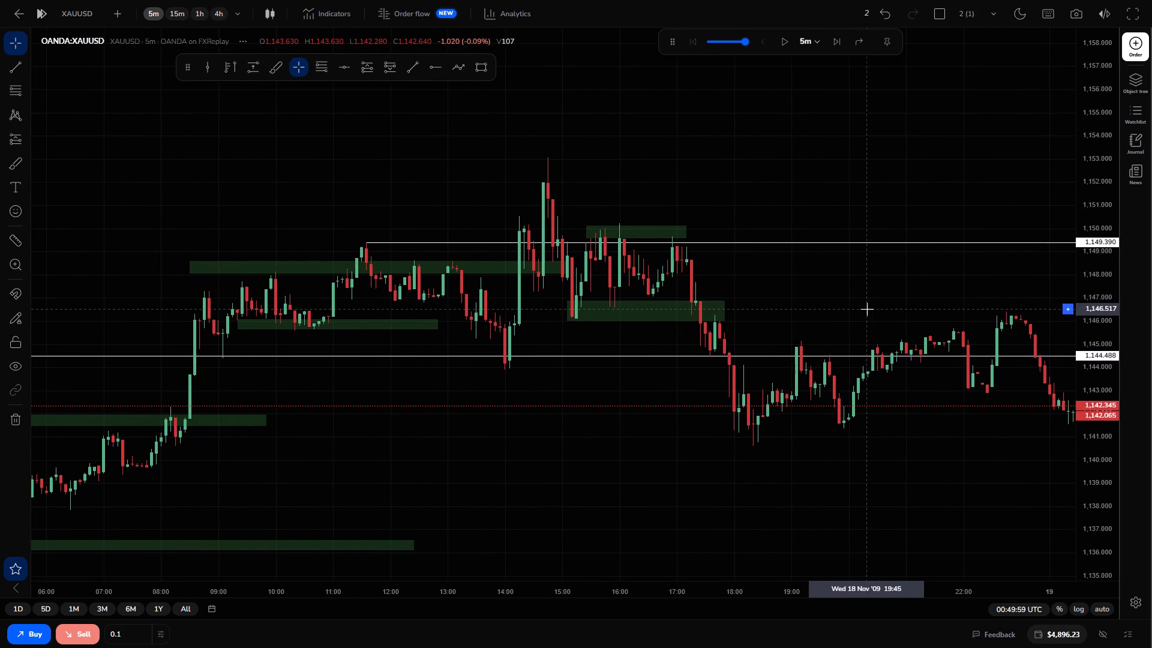
pyautogui.moveTo(698, 271); pyautogui.dragTo(779, 319)
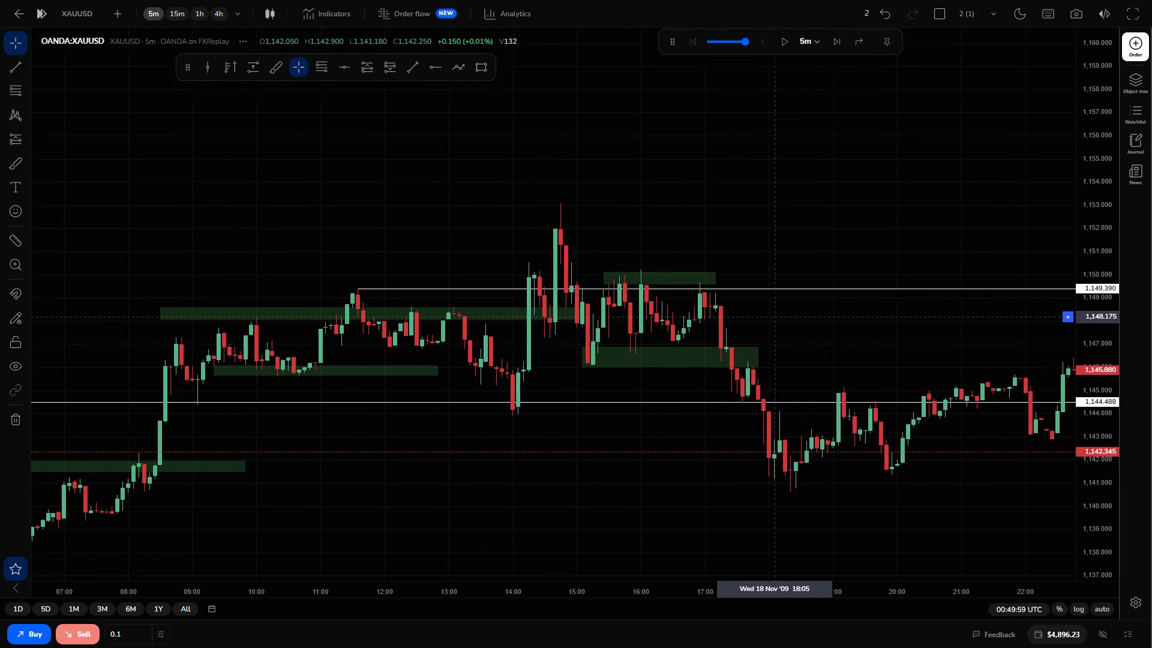
pyautogui.moveTo(779, 319); pyautogui.dragTo(781, 320)
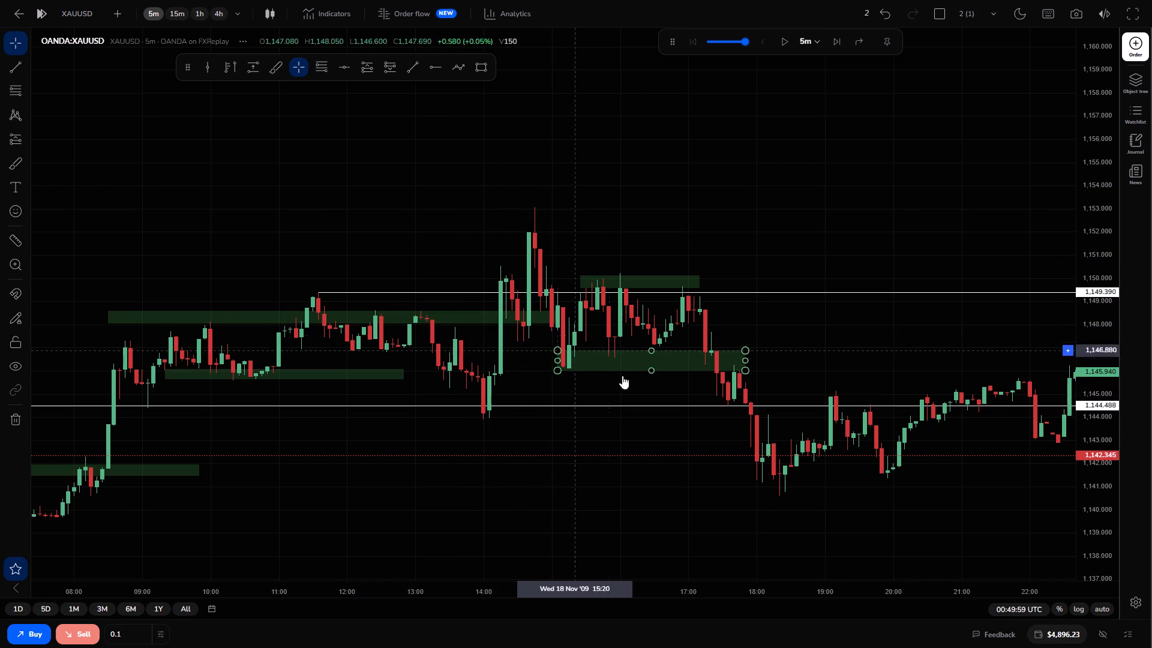
pyautogui.moveTo(668, 450); pyautogui.dragTo(504, 370)
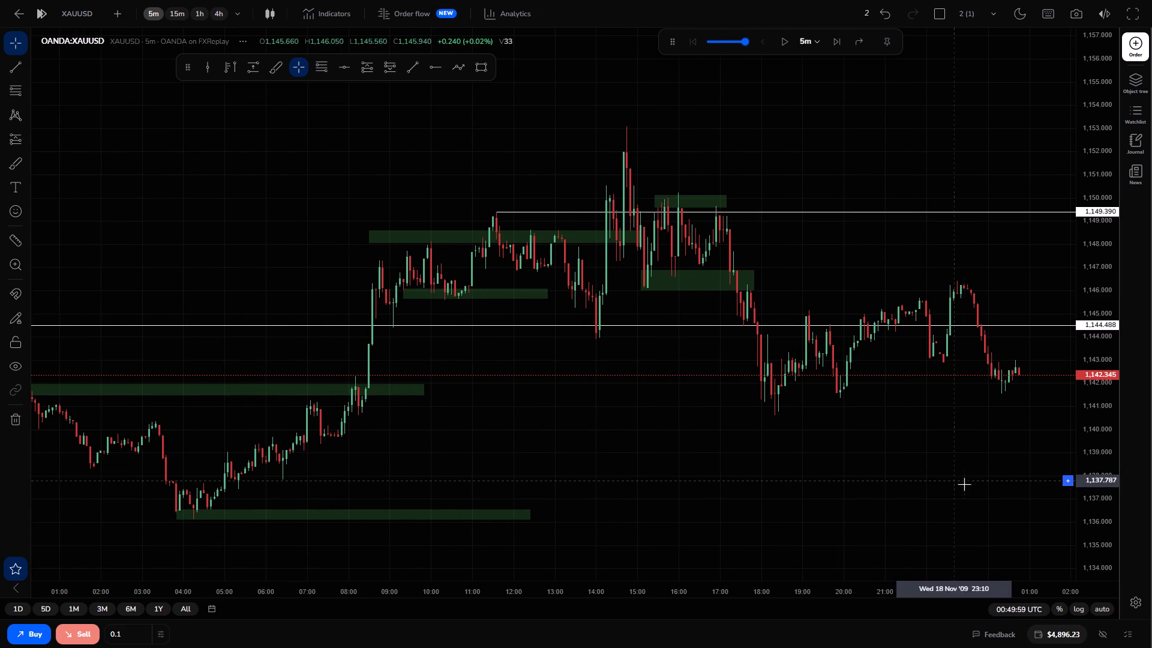
# Move the 1,144.488 horizontal level to 1,143.970, starting it at the 18 November low around 14:00.
pyautogui.moveTo(1094, 494); pyautogui.dragTo(1031, 447)
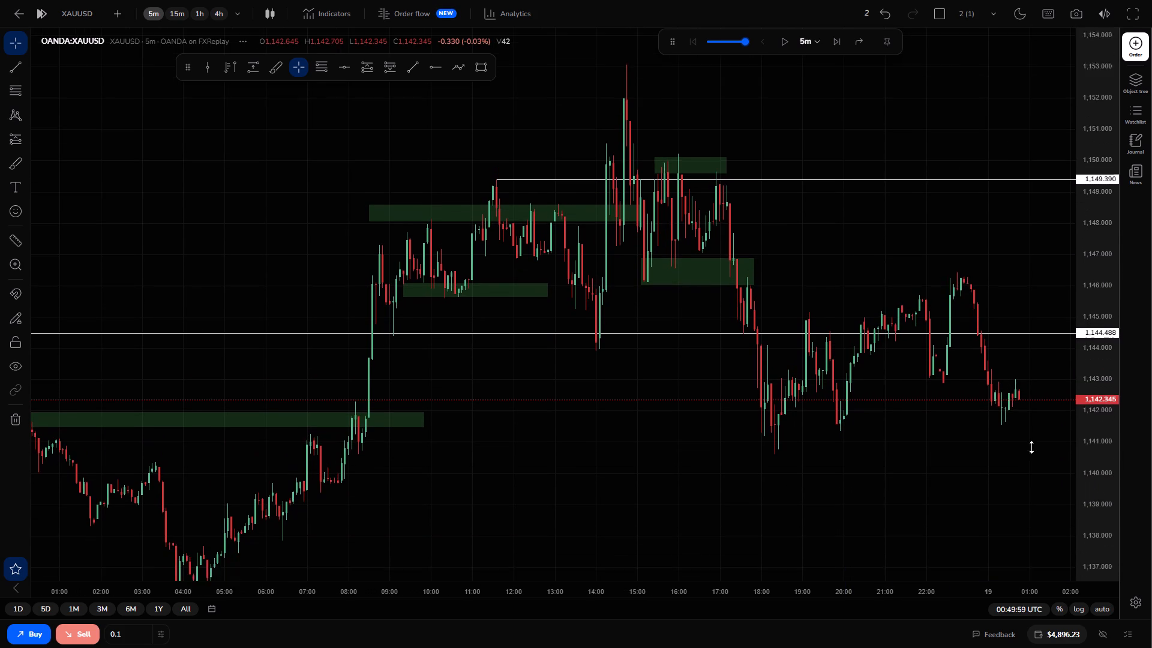
pyautogui.moveTo(1031, 447); pyautogui.dragTo(1030, 450)
pyautogui.moveTo(970, 424); pyautogui.dragTo(816, 412)
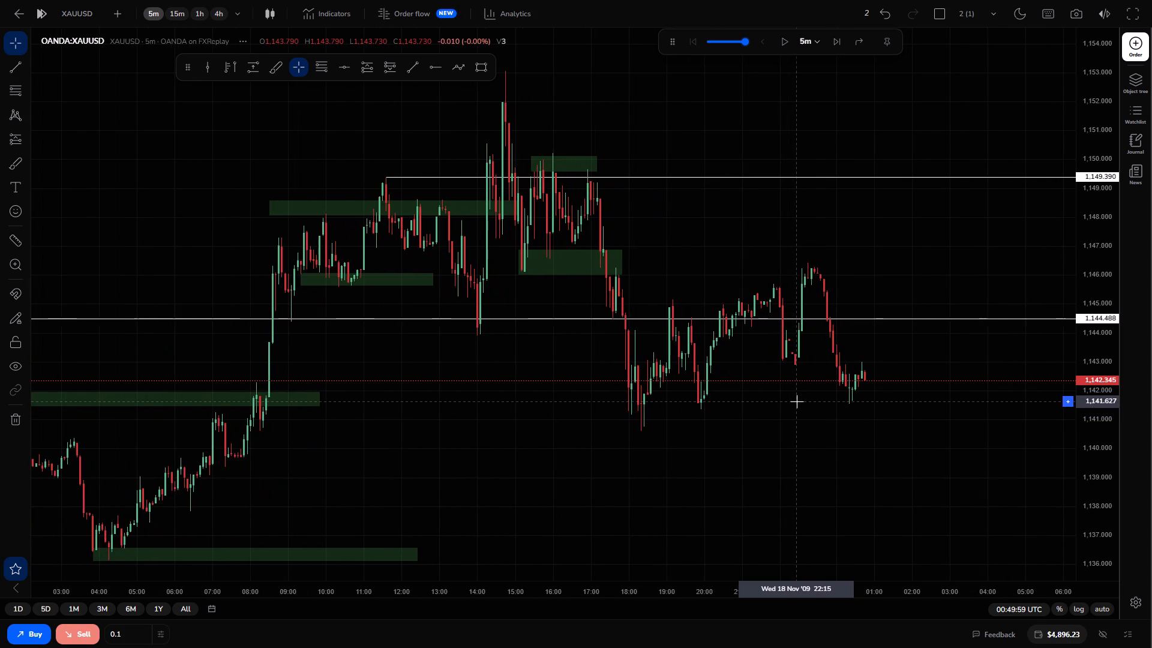
pyautogui.moveTo(624, 318); pyautogui.dragTo(917, 379)
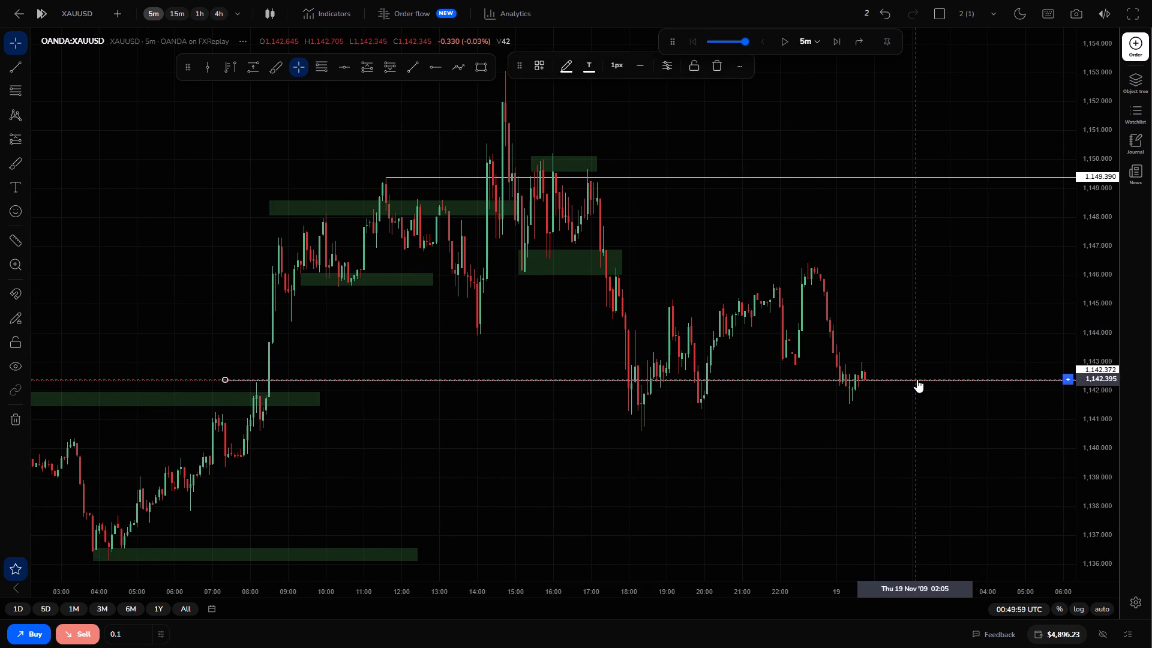
pyautogui.moveTo(544, 383); pyautogui.dragTo(661, 350)
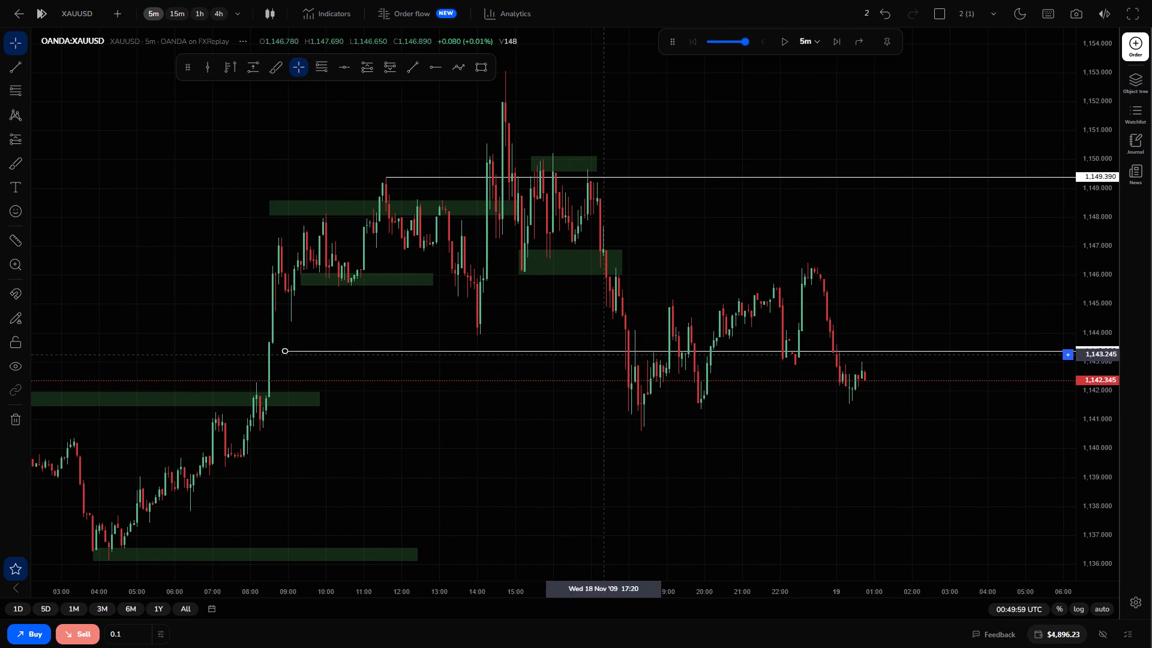
pyautogui.moveTo(661, 350); pyautogui.dragTo(784, 337)
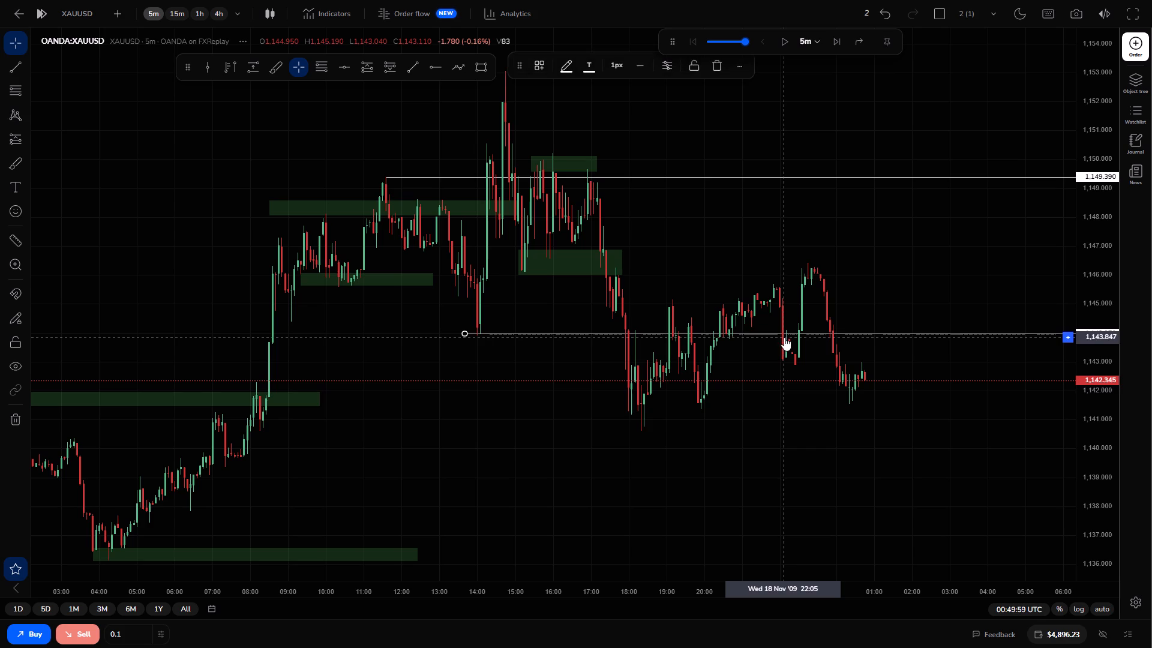
pyautogui.click(693, 379)
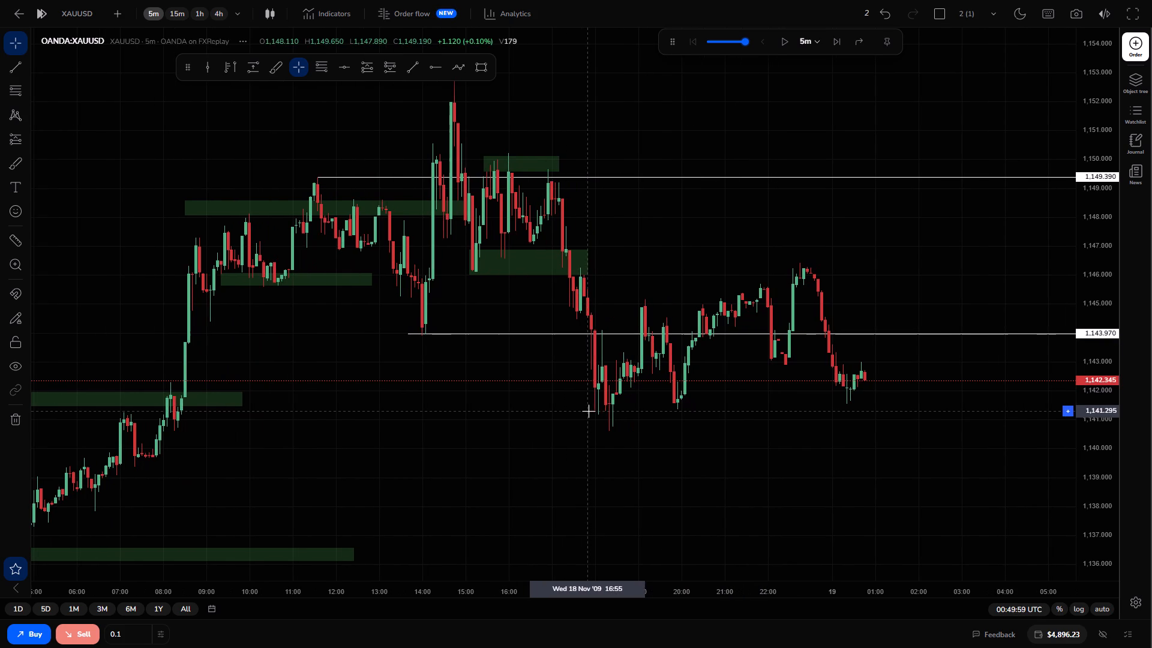
# Draw a rectangle zone from about 1,144.79 to 1,145.19, spanning 19:05 on 18 November to about 01:35 on 19 November.
pyautogui.moveTo(1102, 438); pyautogui.dragTo(1075, 361)
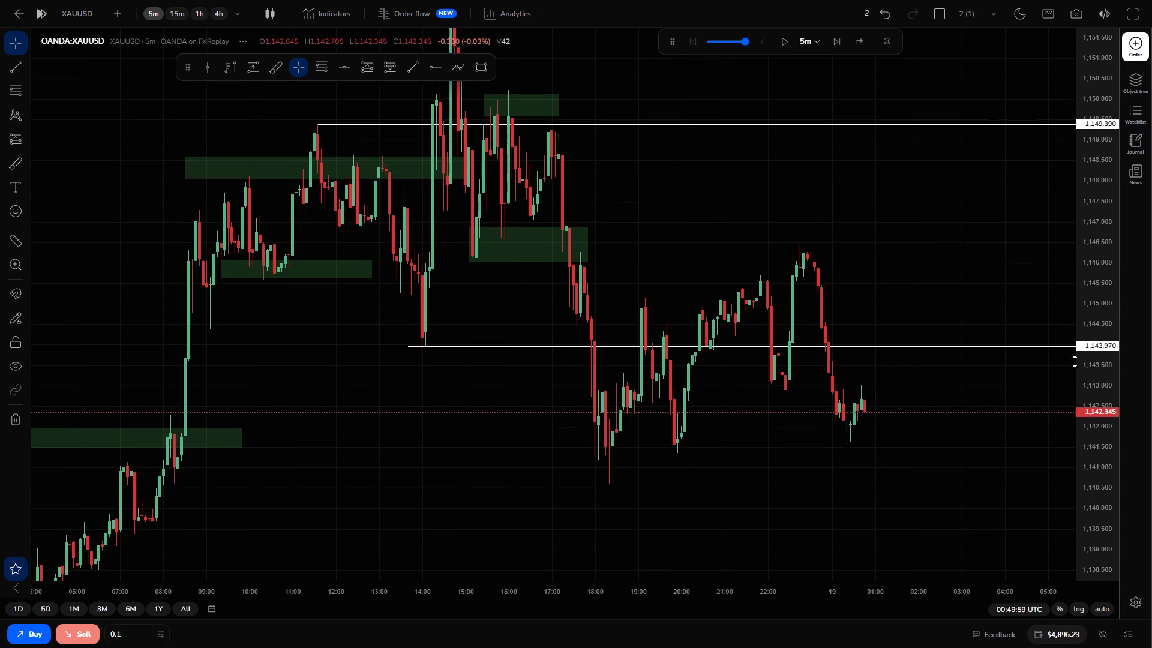
pyautogui.moveTo(1075, 361); pyautogui.dragTo(1076, 361)
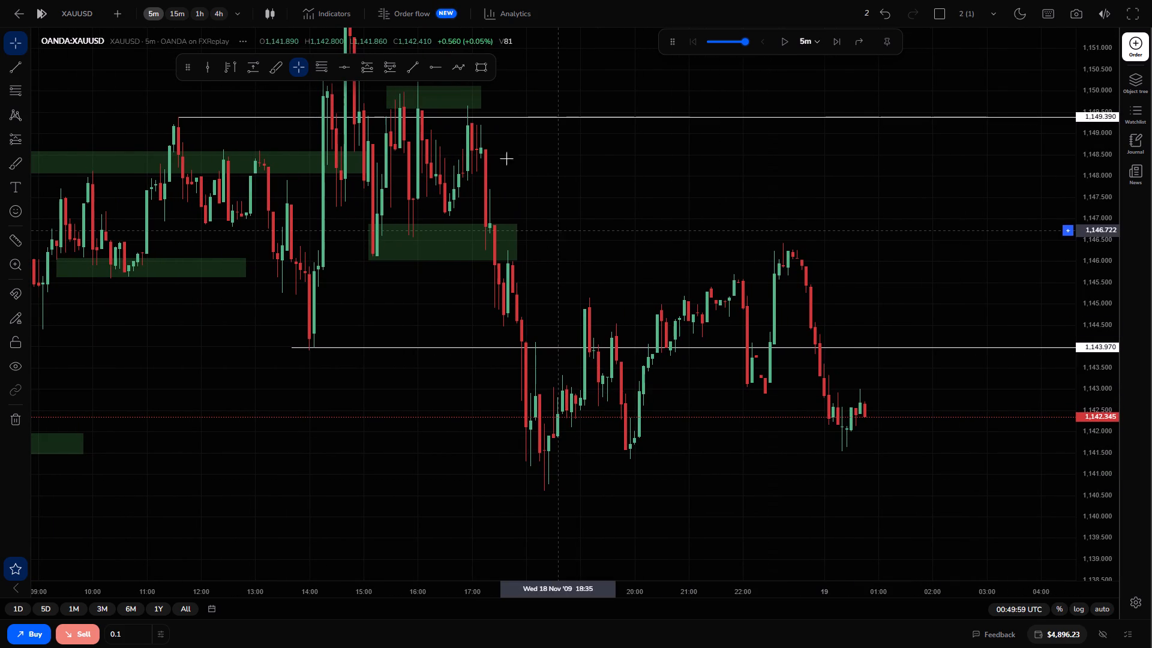
pyautogui.click(475, 68)
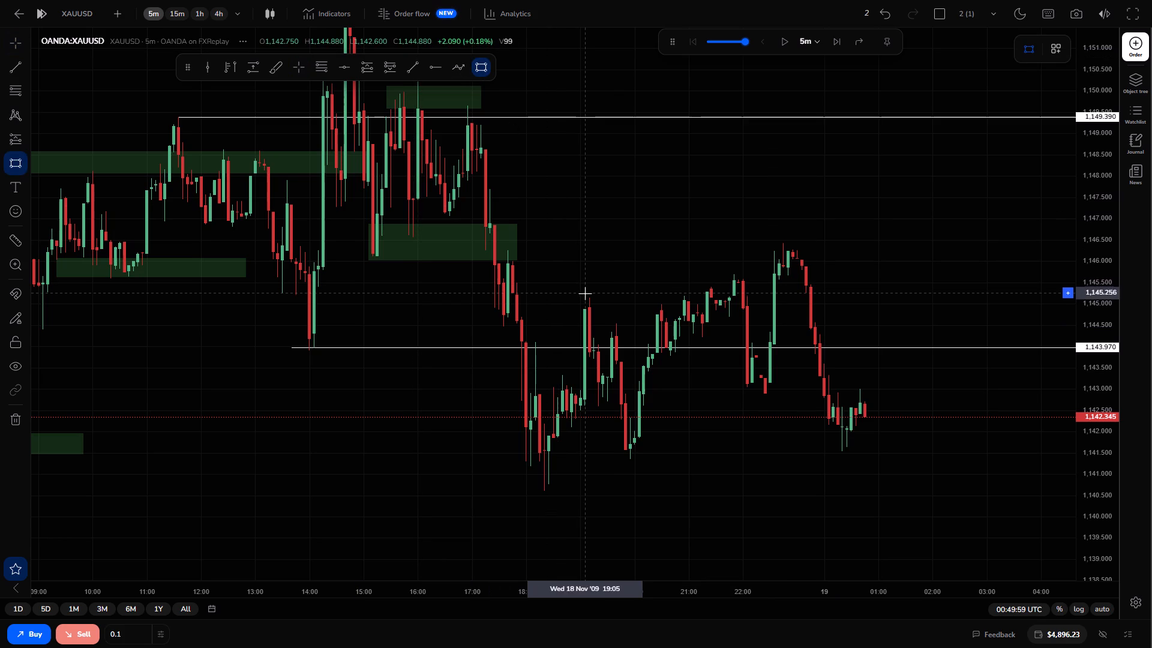
pyautogui.moveTo(586, 296); pyautogui.dragTo(683, 326)
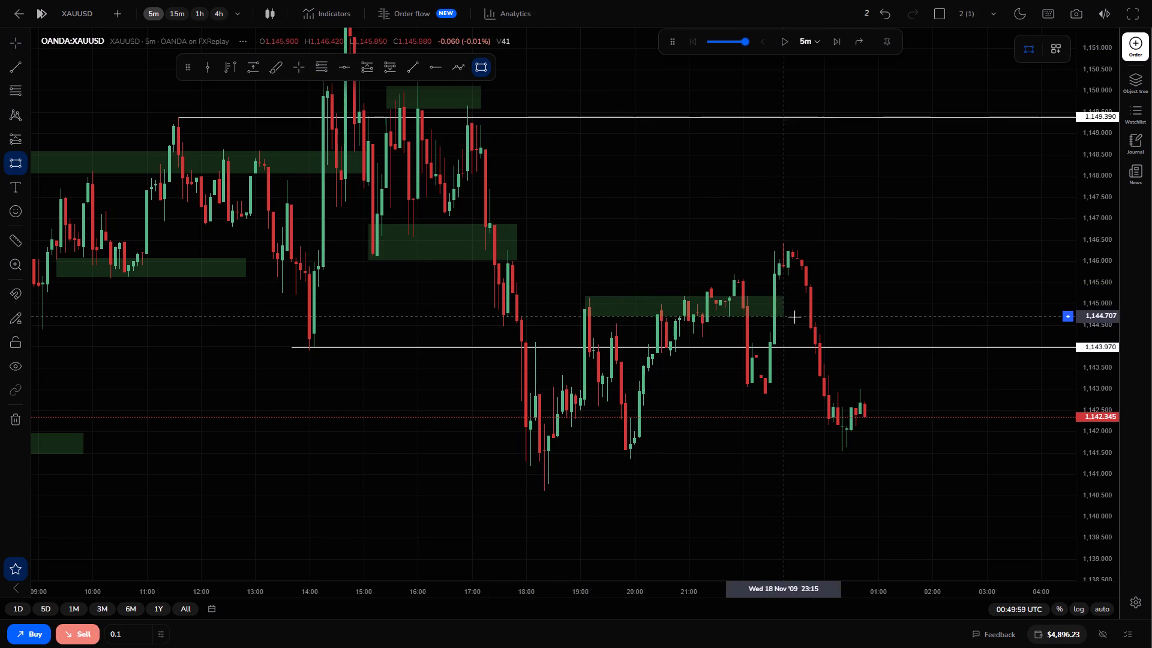
pyautogui.click(908, 313)
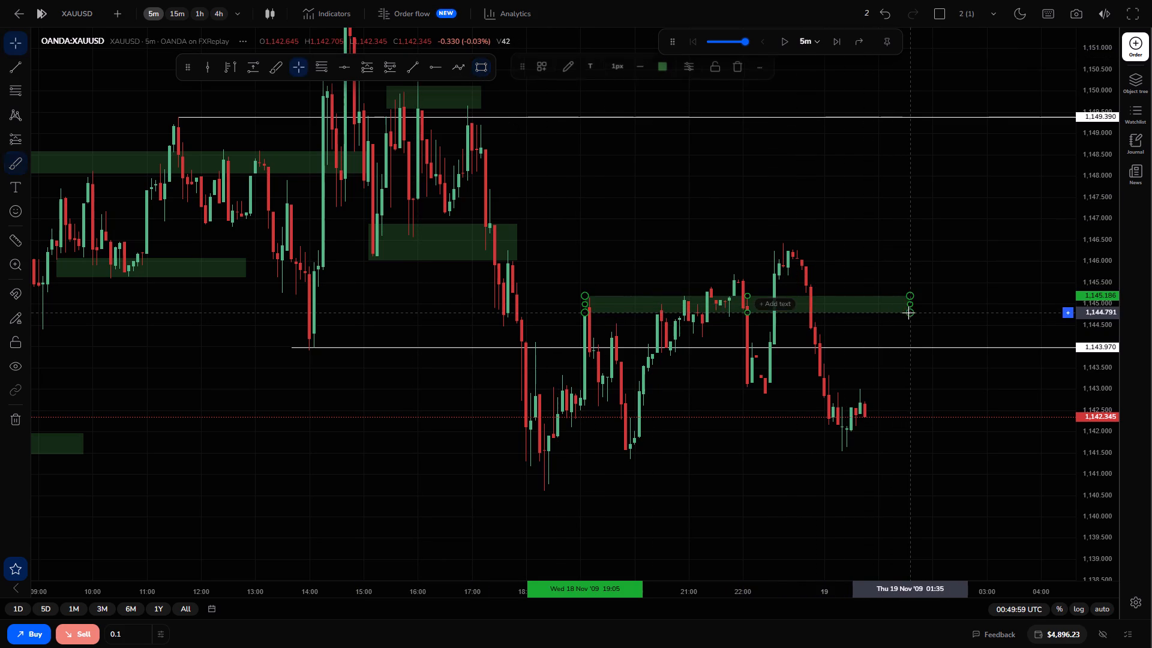
pyautogui.click(774, 487)
# Draw a rectangle zone under the evening lows from about 1,141.4 to 1,141.6, spanning 18:00 to about 01:40 on 19 November.
pyautogui.moveTo(690, 506); pyautogui.dragTo(717, 469)
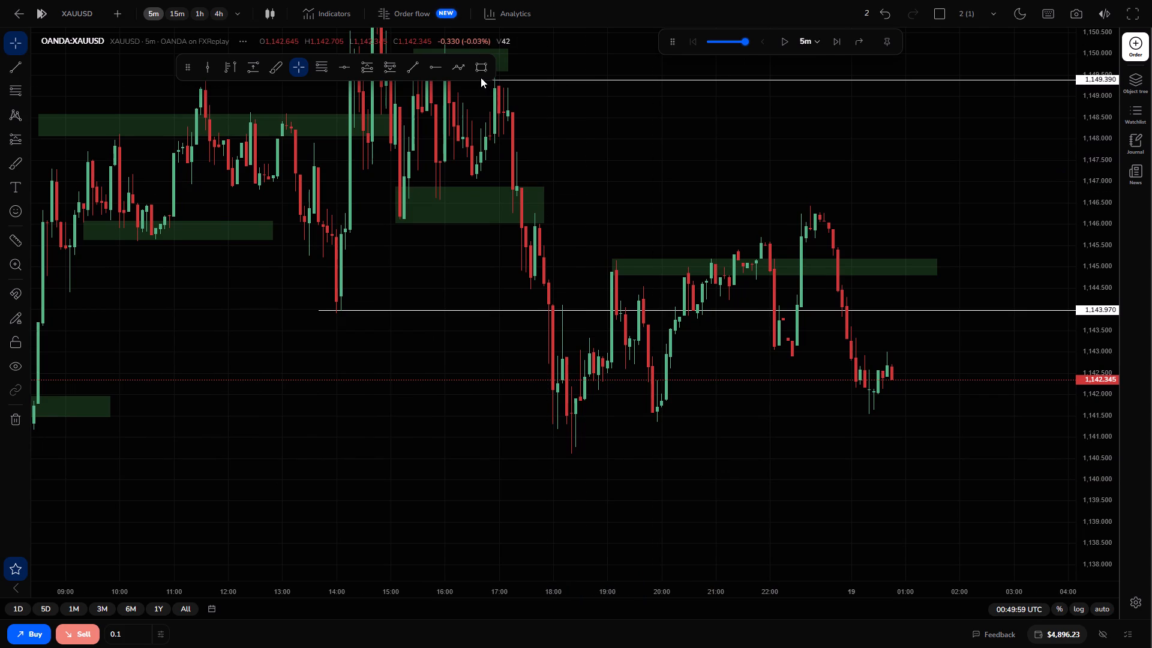
pyautogui.click(479, 70)
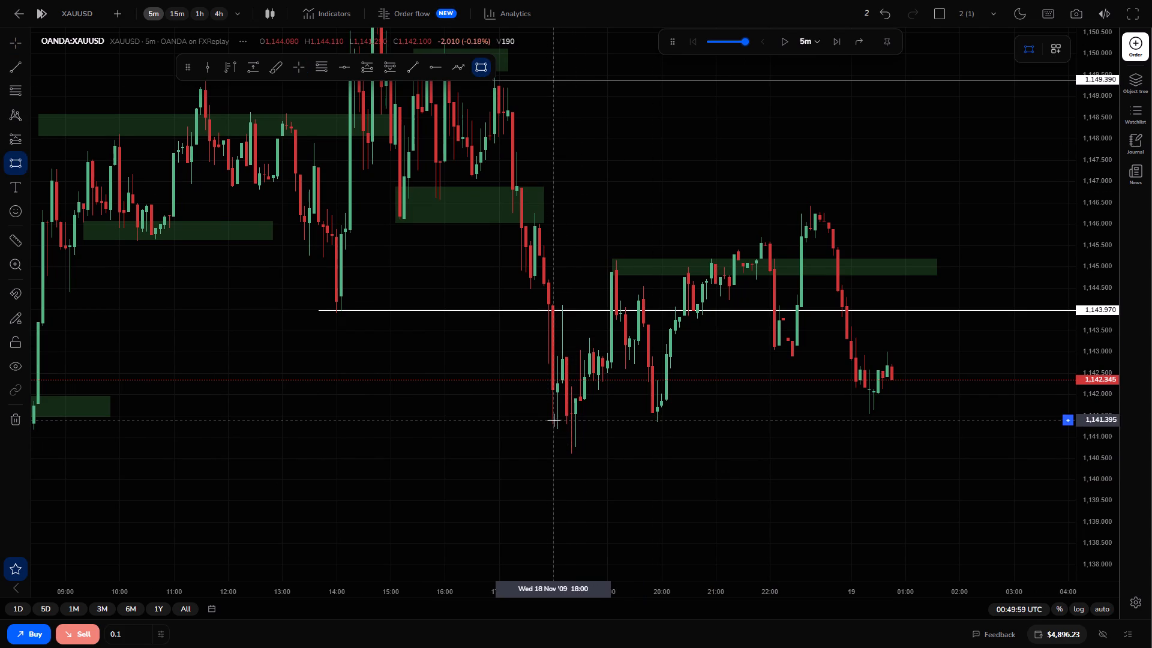
pyautogui.moveTo(554, 420); pyautogui.dragTo(721, 437)
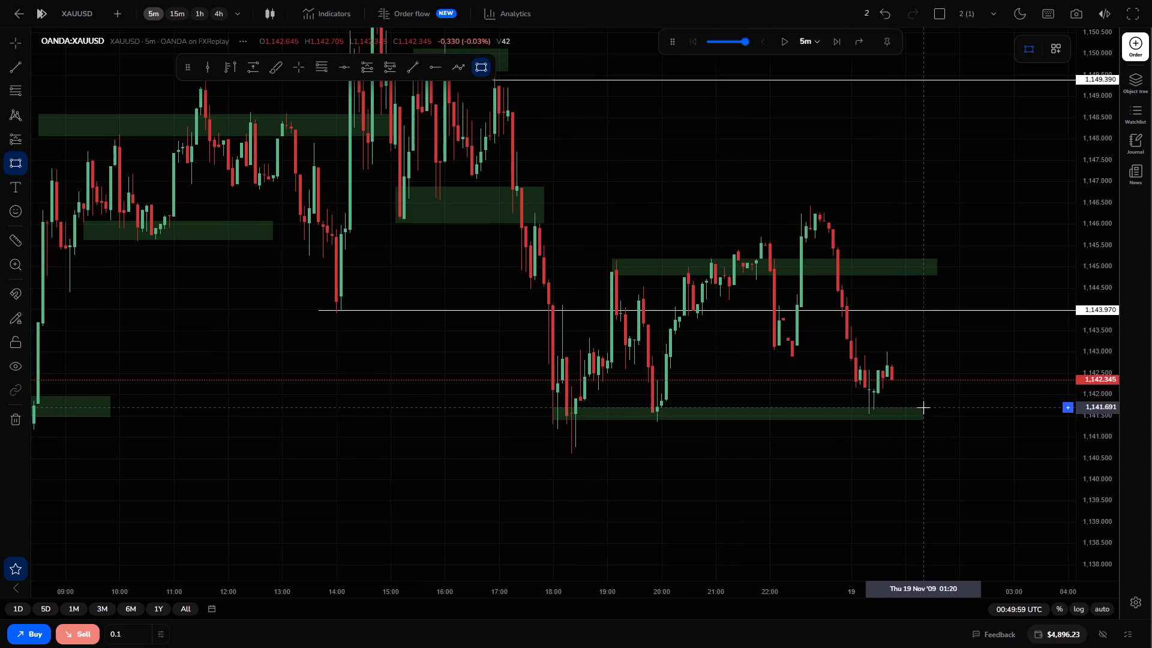
pyautogui.moveTo(940, 410); pyautogui.dragTo(939, 340)
pyautogui.click(939, 340)
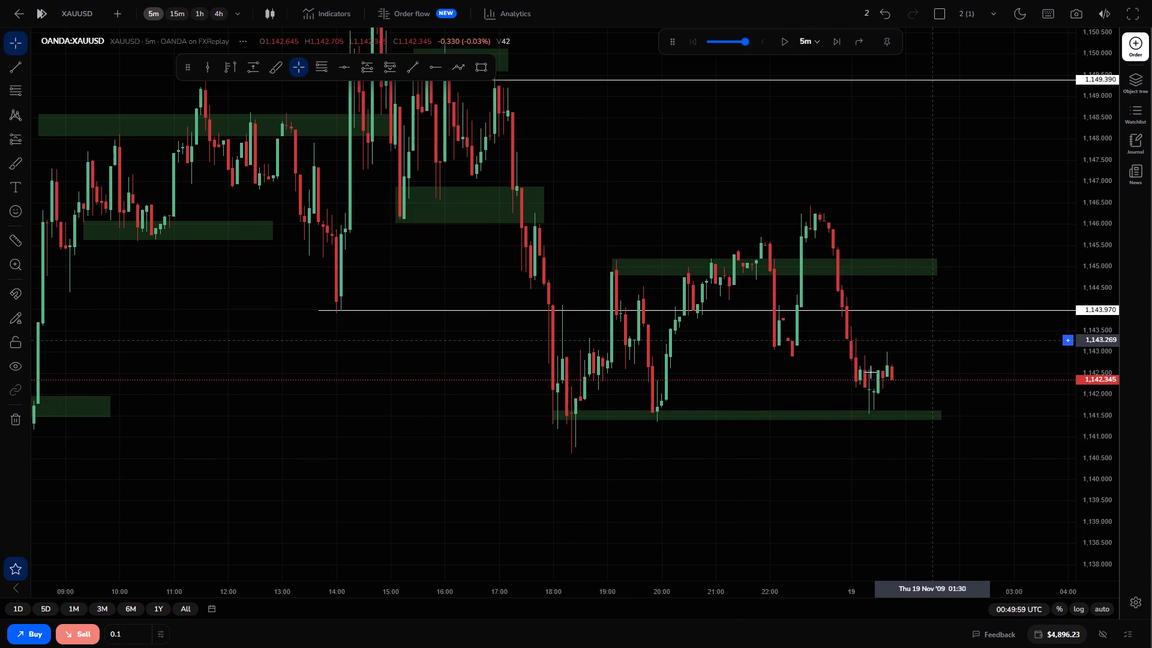
# Play the replay continuously and pause it at about 02:30 UTC on 19 November.
pyautogui.moveTo(772, 349); pyautogui.dragTo(801, 419)
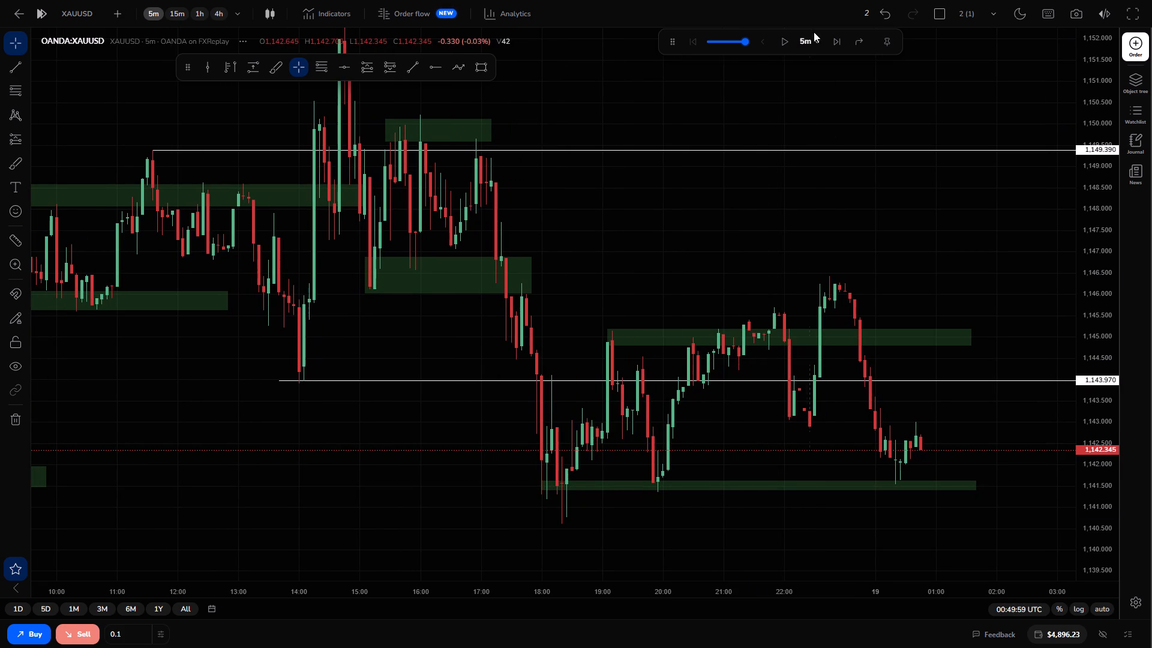
pyautogui.click(787, 43)
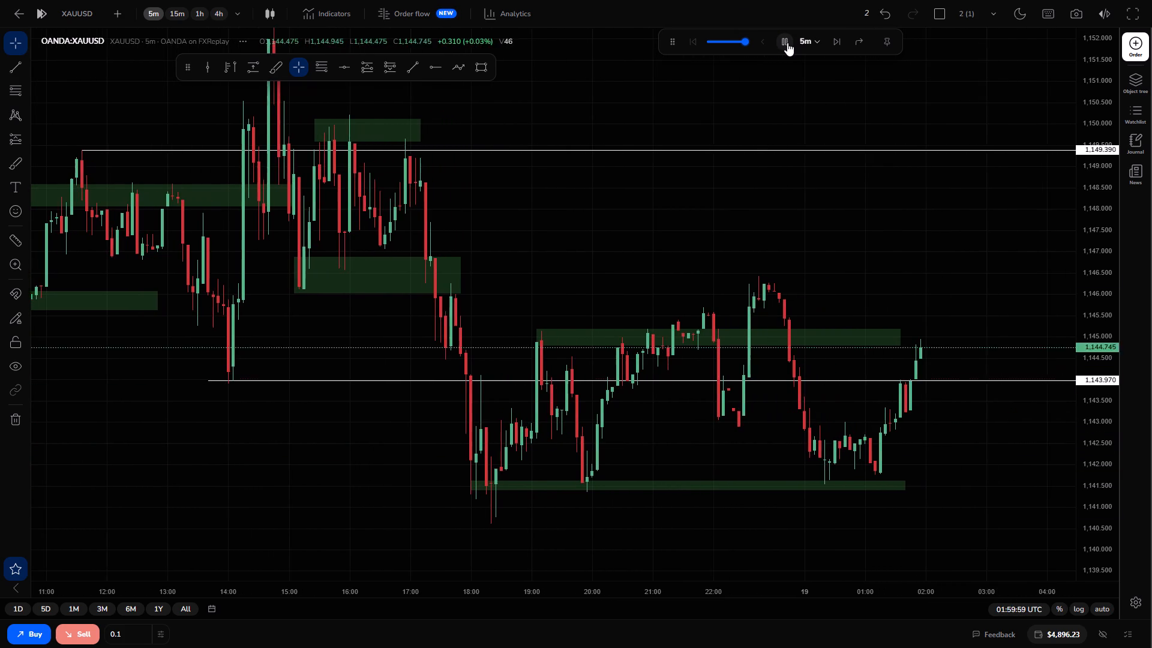
pyautogui.click(787, 43)
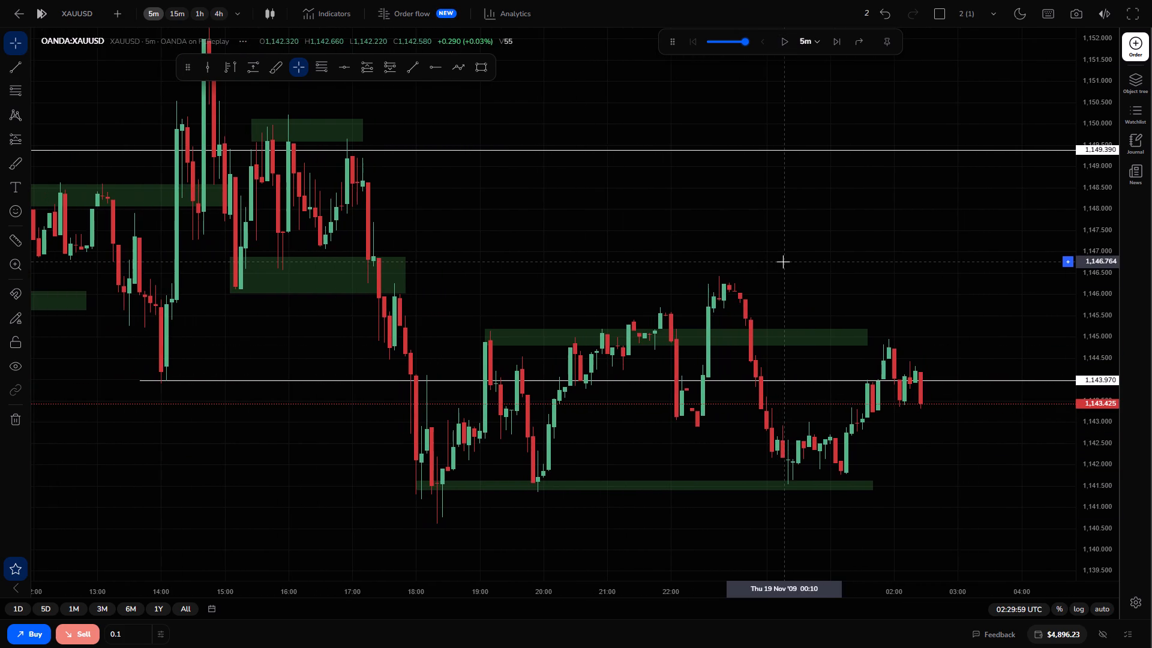
# Extend the end of the upper evening zone near 1,145 to about 04:05 on 19 November.
pyautogui.moveTo(866, 338); pyautogui.dragTo(996, 353)
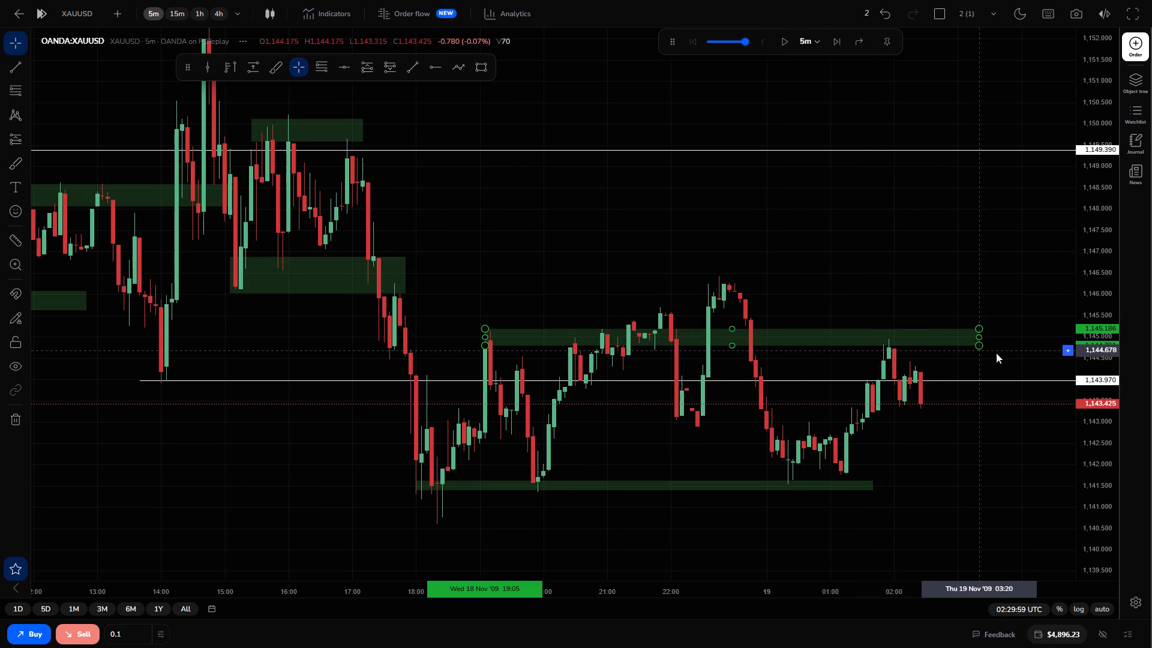
pyautogui.moveTo(996, 353); pyautogui.dragTo(1025, 353)
pyautogui.click(982, 442)
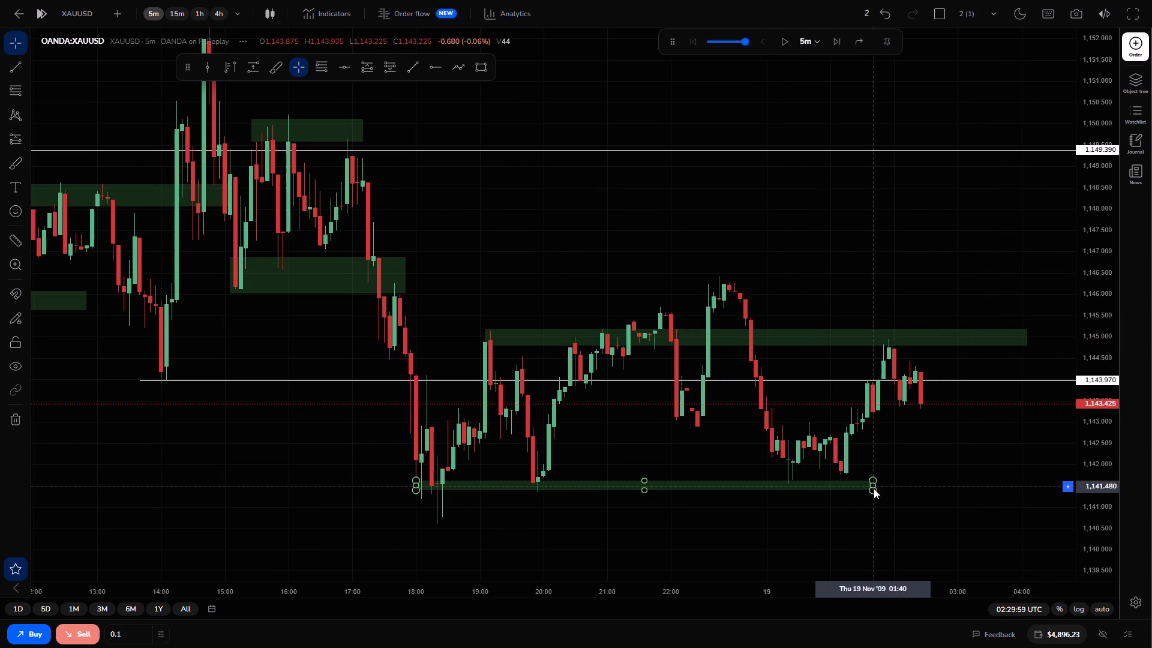
# Extend the end of the lower zone near 1,141.5 to about 05:40 on 19 November.
pyautogui.moveTo(1104, 485); pyautogui.dragTo(1066, 346)
pyautogui.moveTo(971, 507); pyautogui.dragTo(846, 161)
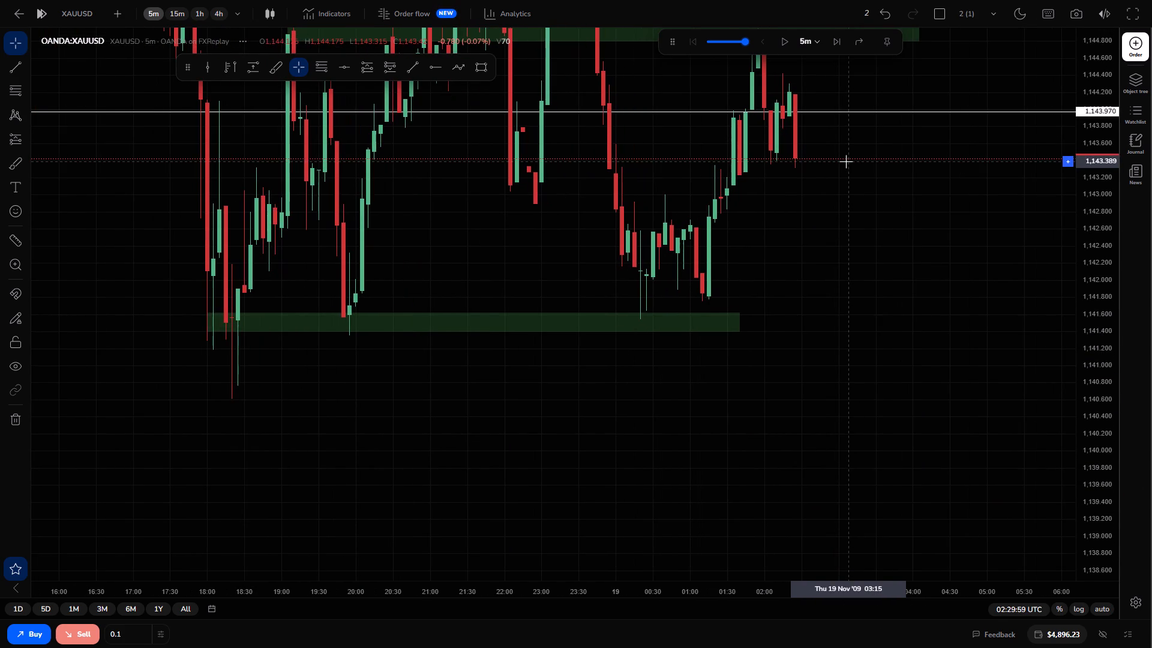
pyautogui.click(735, 322)
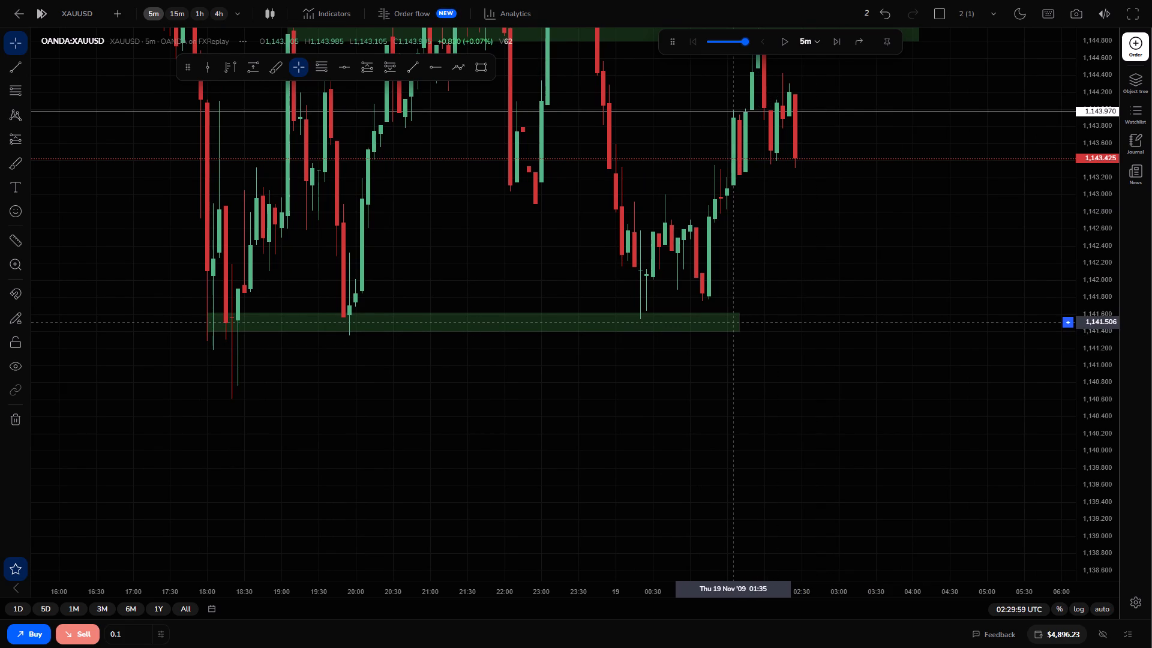
pyautogui.moveTo(743, 320); pyautogui.dragTo(1038, 361)
pyautogui.moveTo(899, 400); pyautogui.dragTo(913, 212)
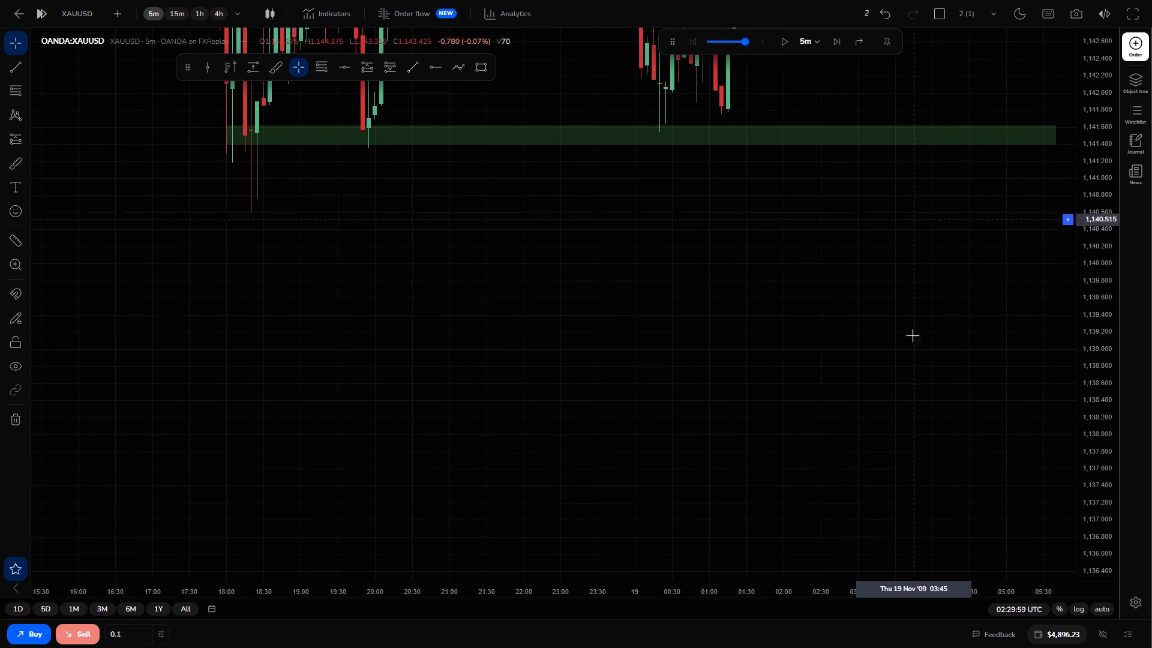
pyautogui.moveTo(883, 250); pyautogui.dragTo(915, 517)
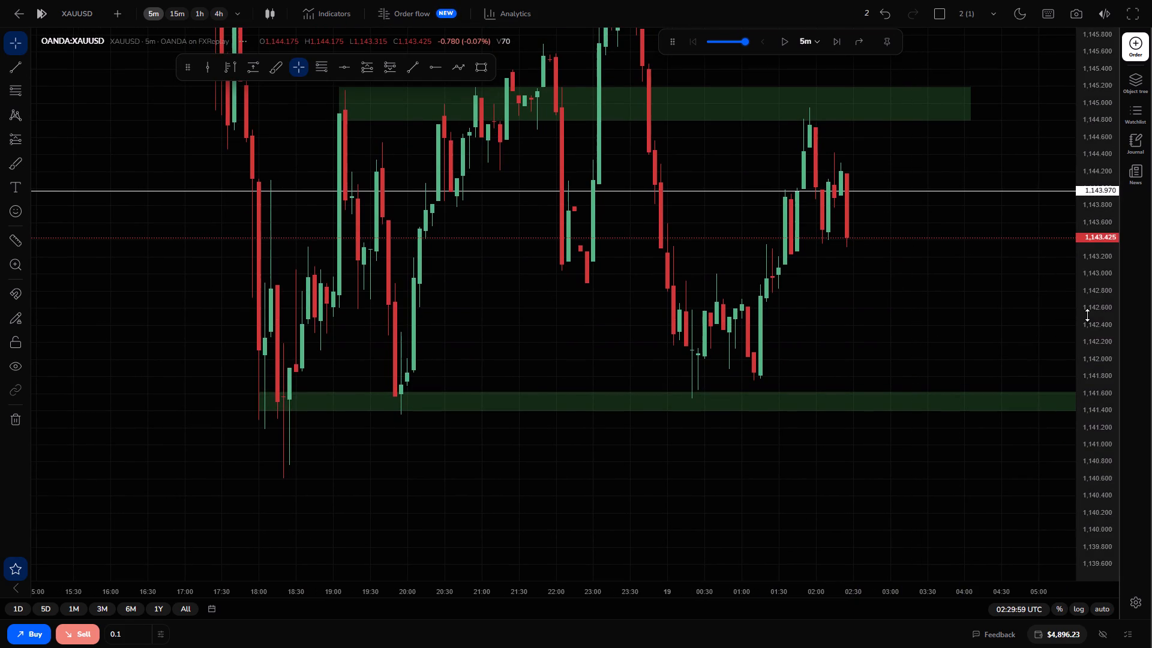
# Advance the replay in single 5m candles to about 03:55 UTC on 19 November.
pyautogui.moveTo(1087, 315); pyautogui.dragTo(1073, 467)
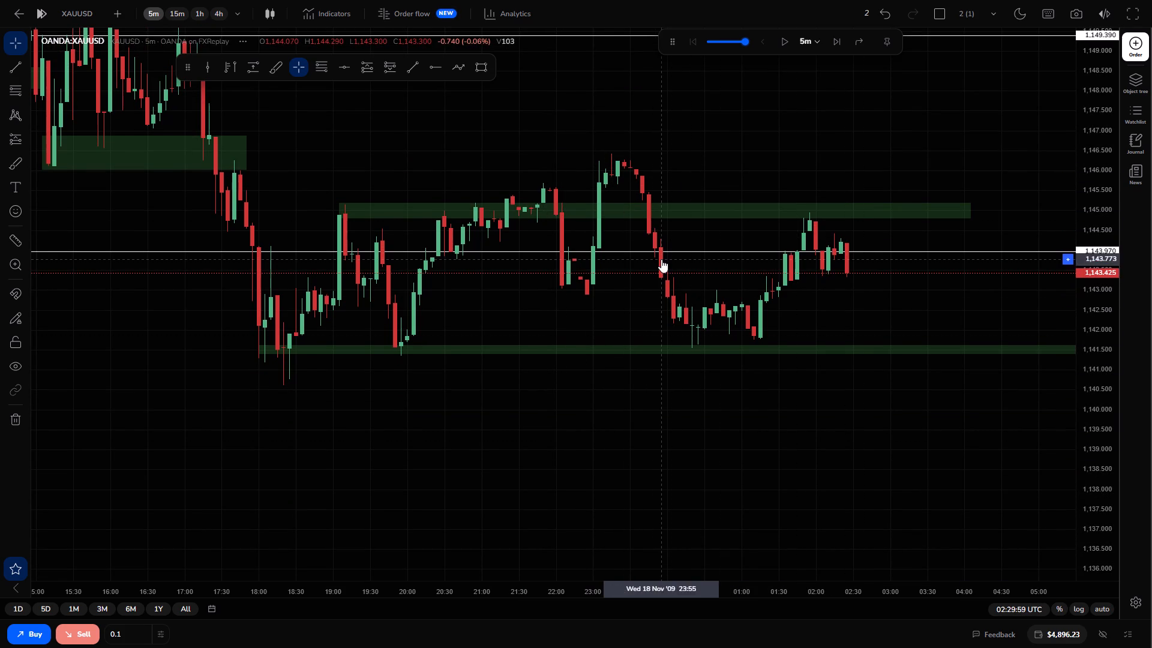
pyautogui.tripleClick(836, 45)
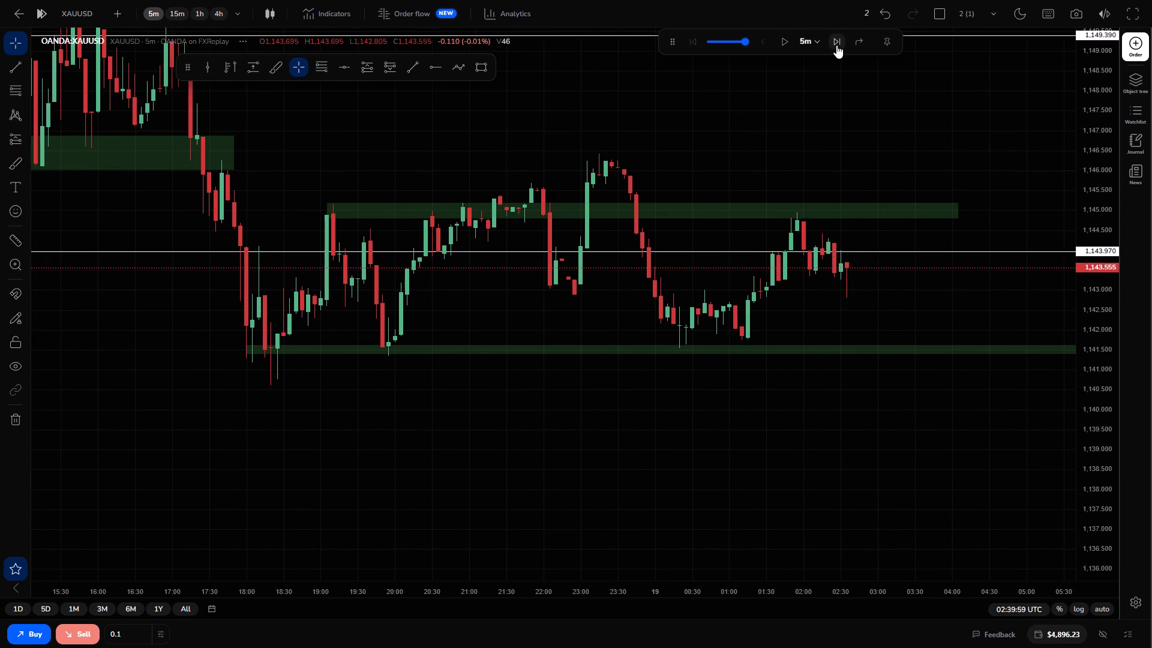
pyautogui.tripleClick(836, 45)
pyautogui.doubleClick(836, 45)
pyautogui.tripleClick(836, 45)
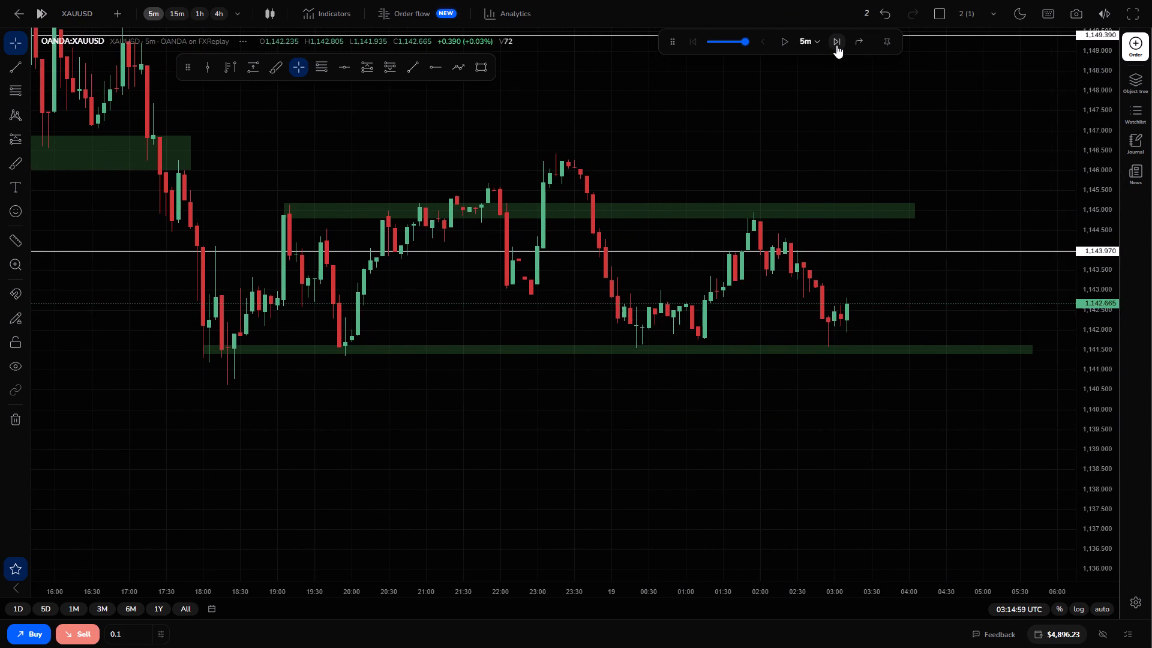
pyautogui.tripleClick(836, 45)
pyautogui.tripleClick(836, 45)
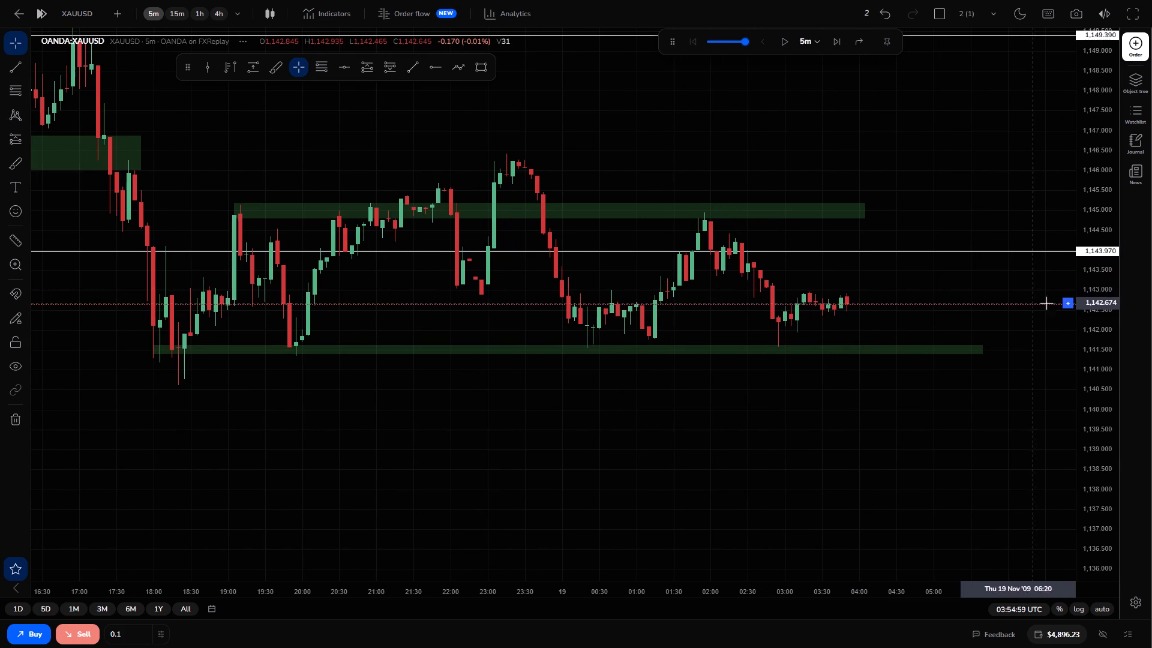
# Extend the end of the upper zone near 1,145 to about 06:30 on 19 November.
pyautogui.moveTo(1094, 324); pyautogui.dragTo(1050, 180)
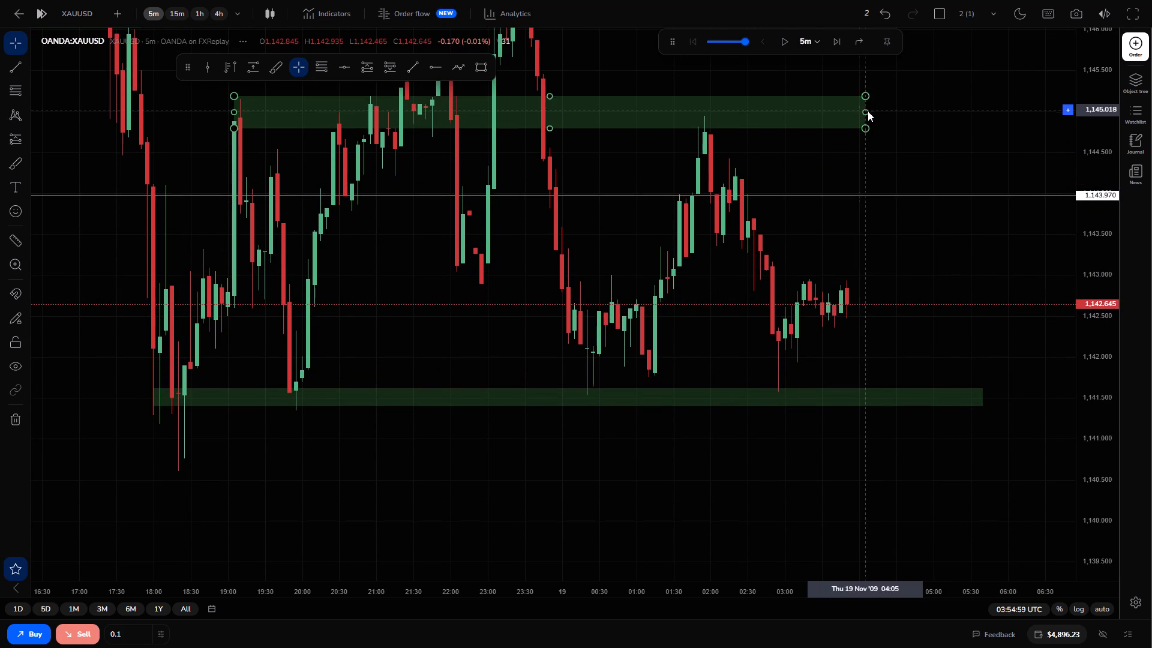
pyautogui.moveTo(866, 111); pyautogui.dragTo(1047, 139)
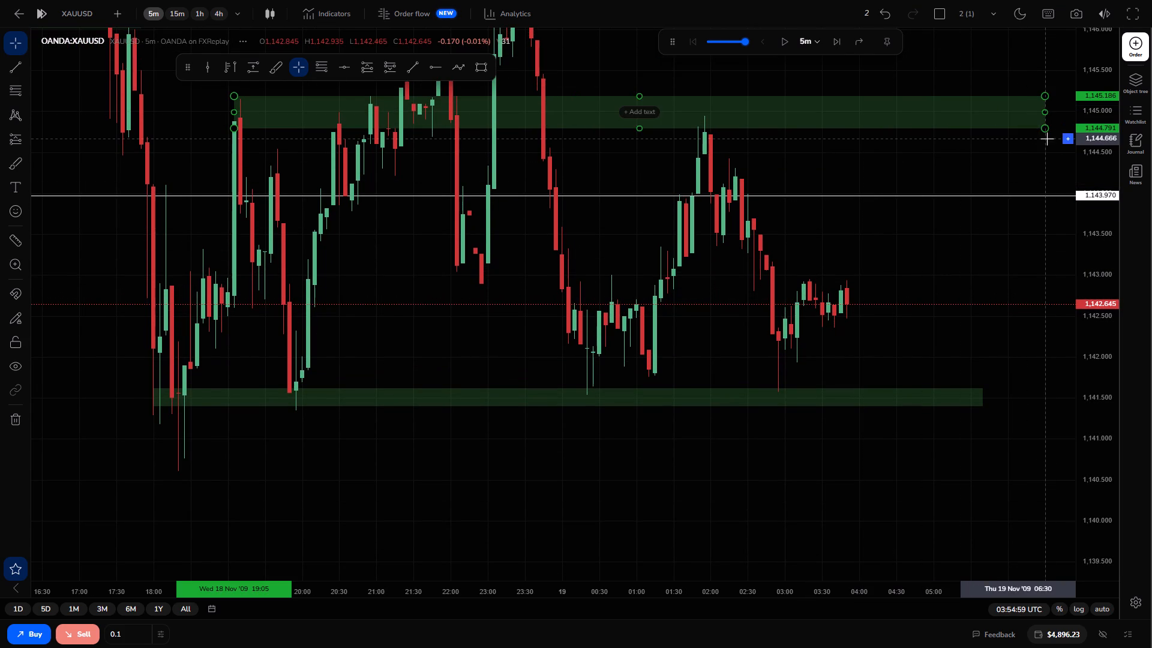
pyautogui.click(949, 282)
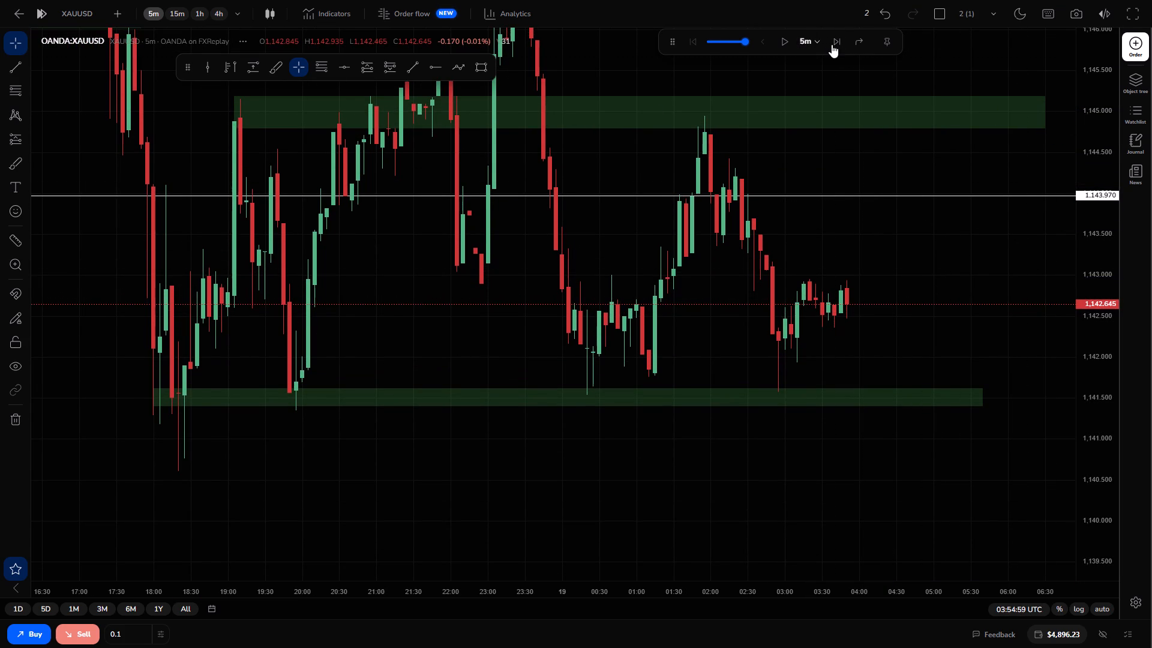
# Advance the replay in single 5m candles to about 04:20 UTC on 19 November.
pyautogui.tripleClick(829, 40)
pyautogui.doubleClick(829, 40)
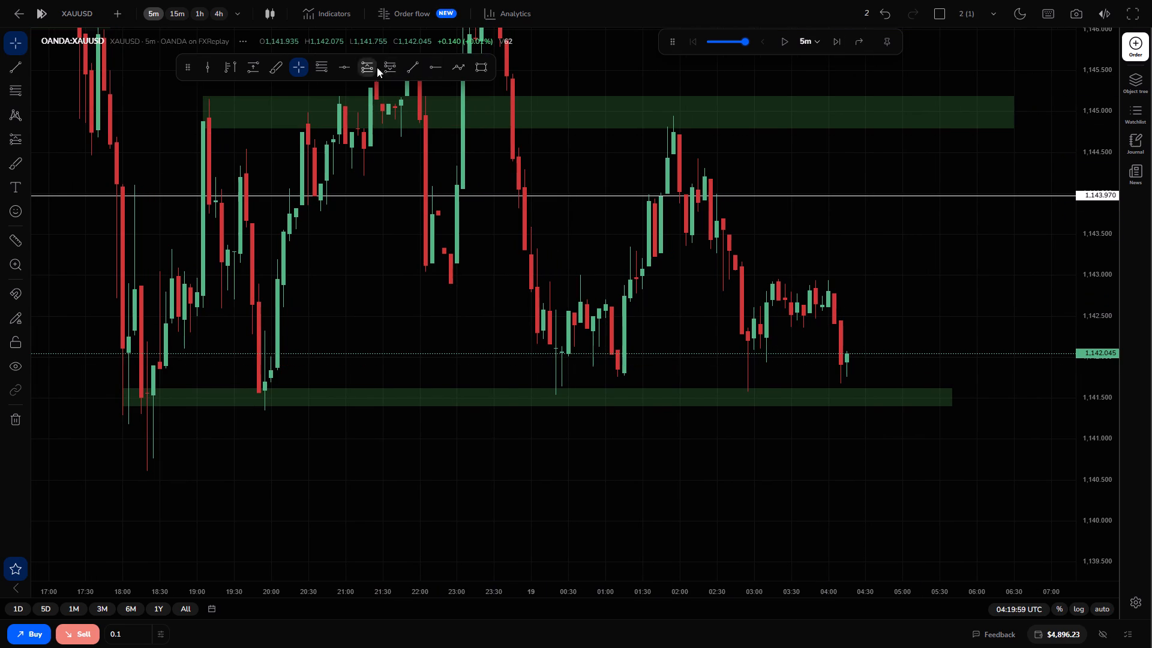
# Draw a nearly flat trend line along the 19 November highs at about 1,142.95, from 03:15 to about 05:00.
pyautogui.click(415, 64)
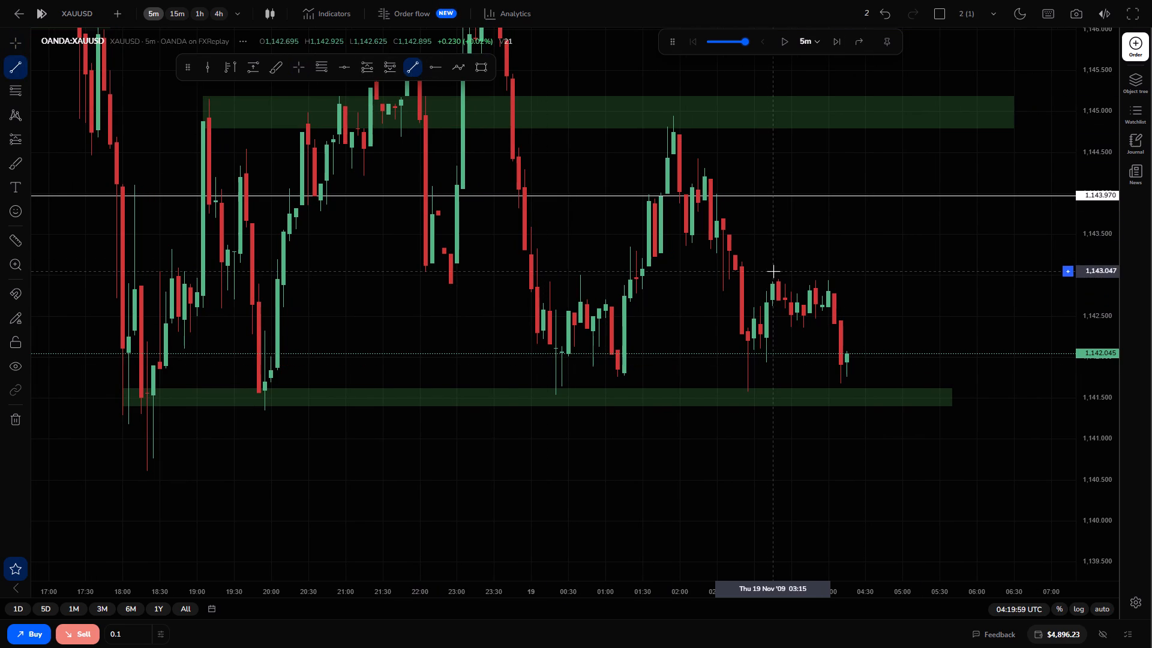
pyautogui.moveTo(775, 280); pyautogui.dragTo(904, 282)
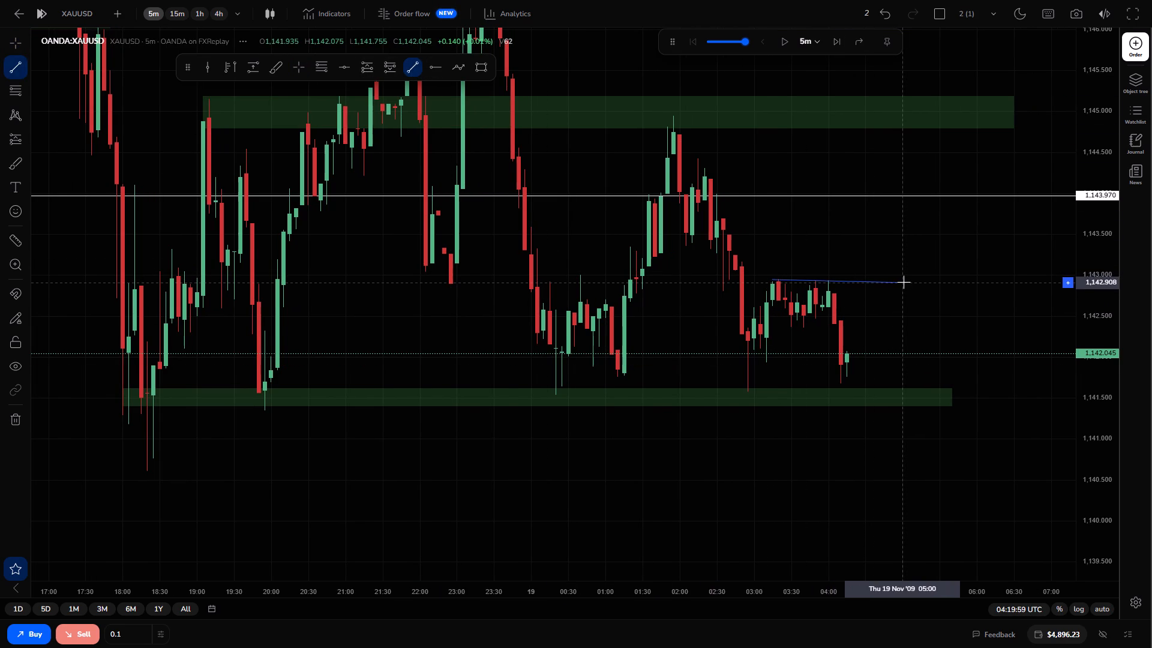
pyautogui.moveTo(904, 282); pyautogui.dragTo(905, 279)
pyautogui.click(905, 279)
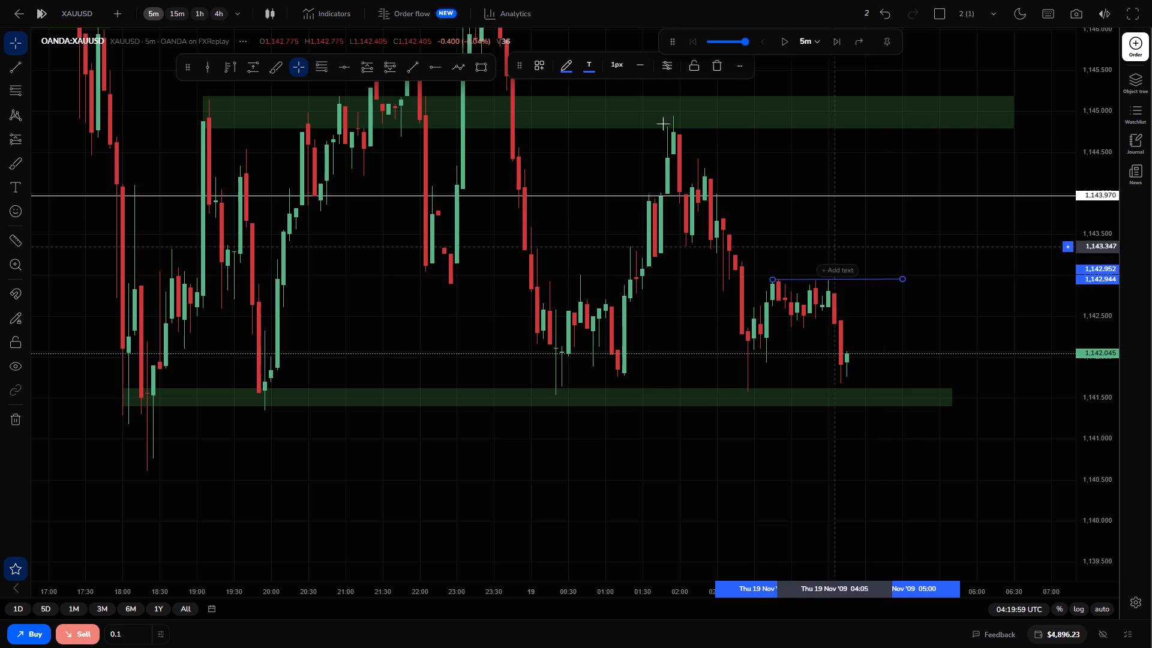
# Clone the trend line at the 19 November highs and place the copy at about 1,142.40, from 03:25 to 05:10.
pyautogui.click(734, 71)
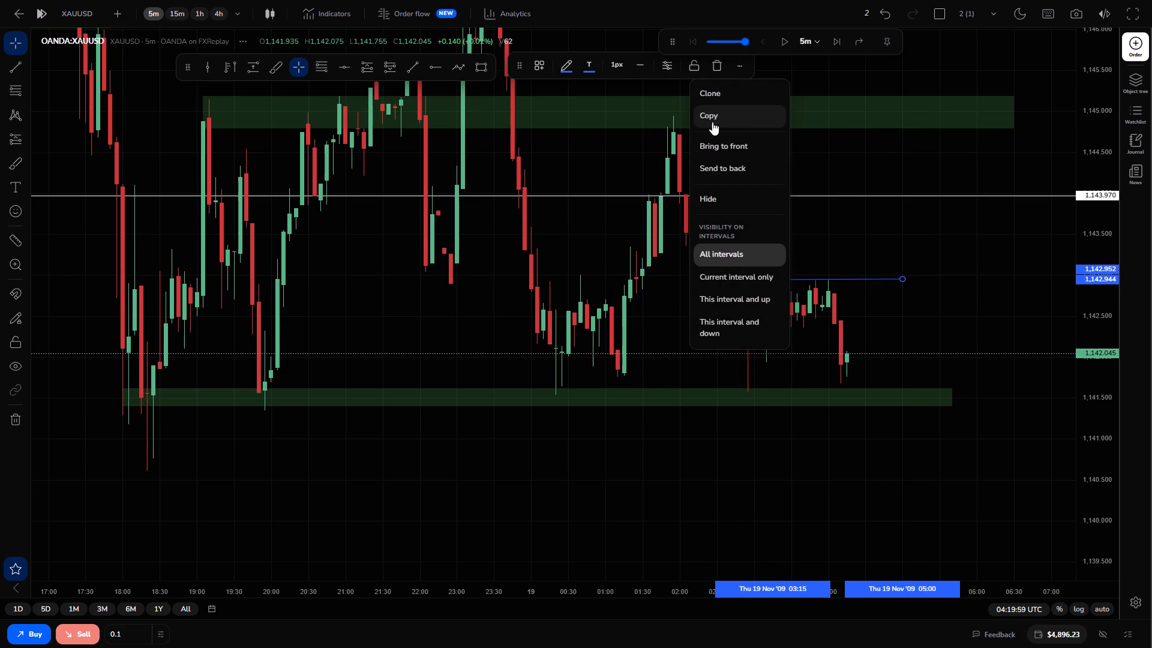
pyautogui.click(716, 97)
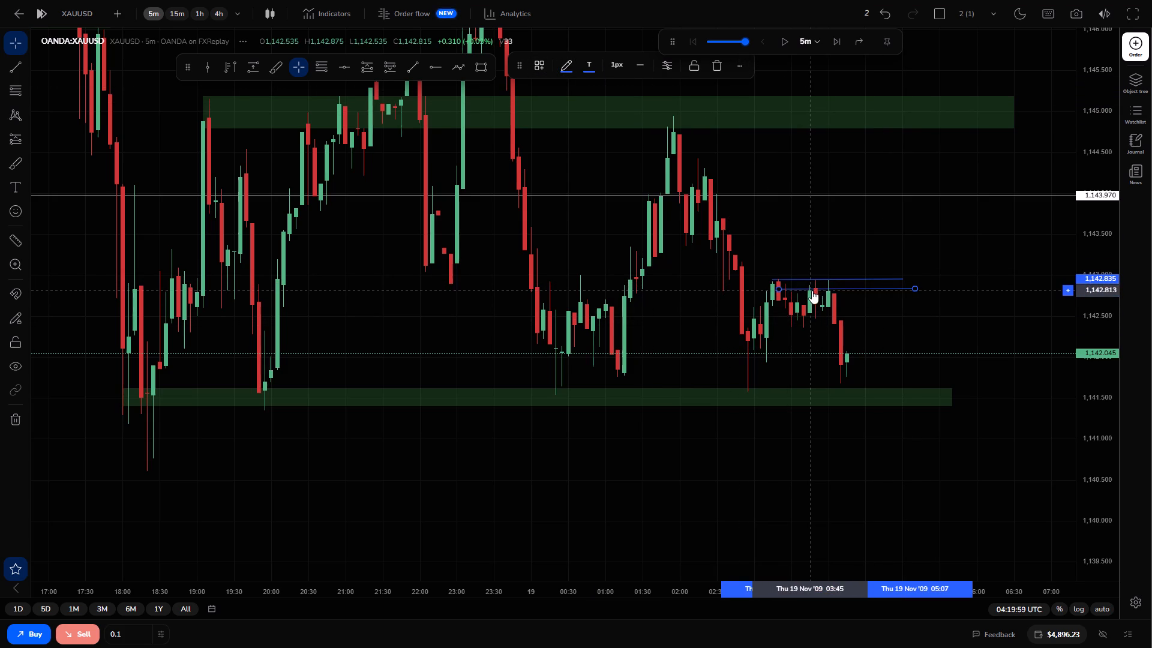
pyautogui.moveTo(812, 290); pyautogui.dragTo(816, 326)
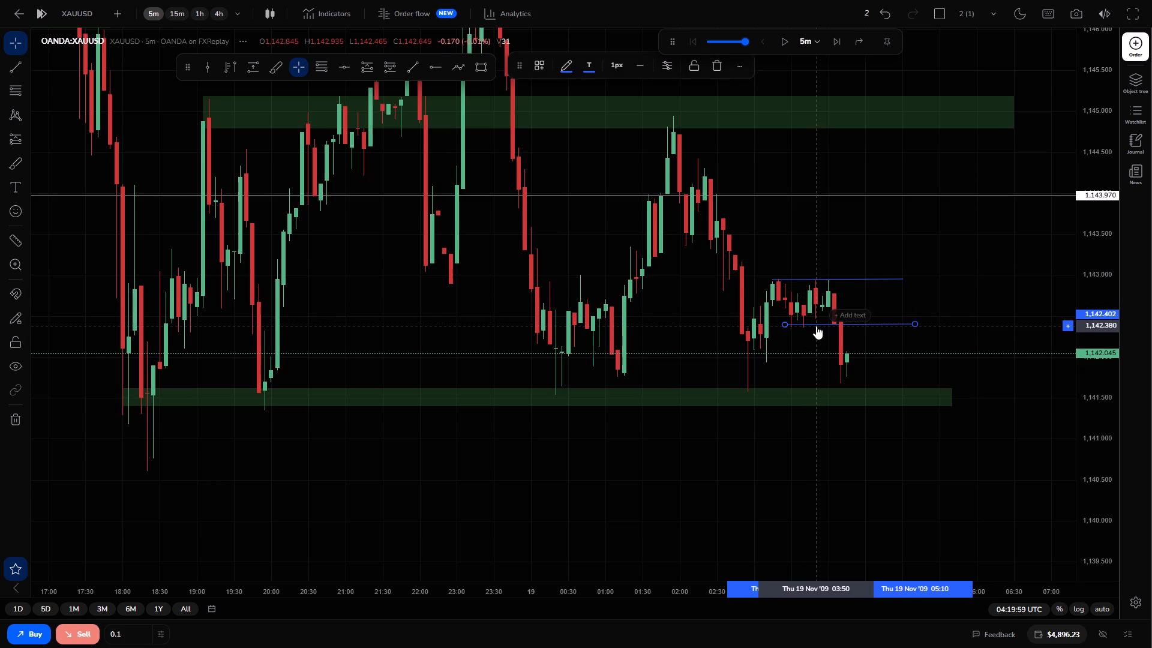
pyautogui.click(746, 71)
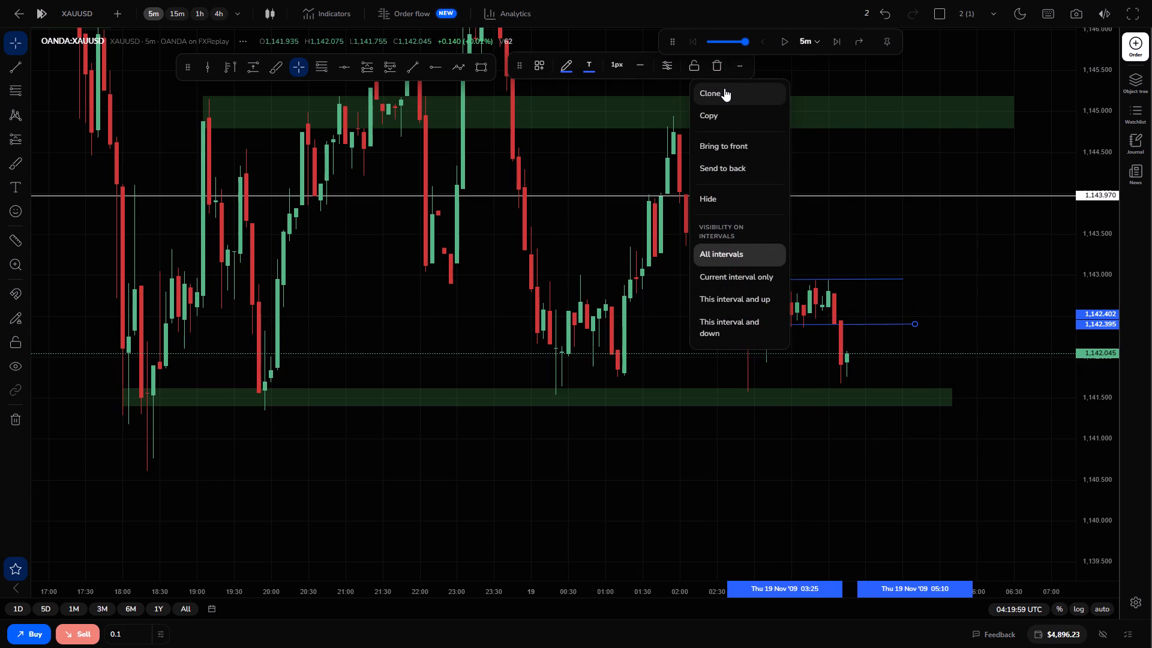
pyautogui.click(914, 275)
pyautogui.click(971, 335)
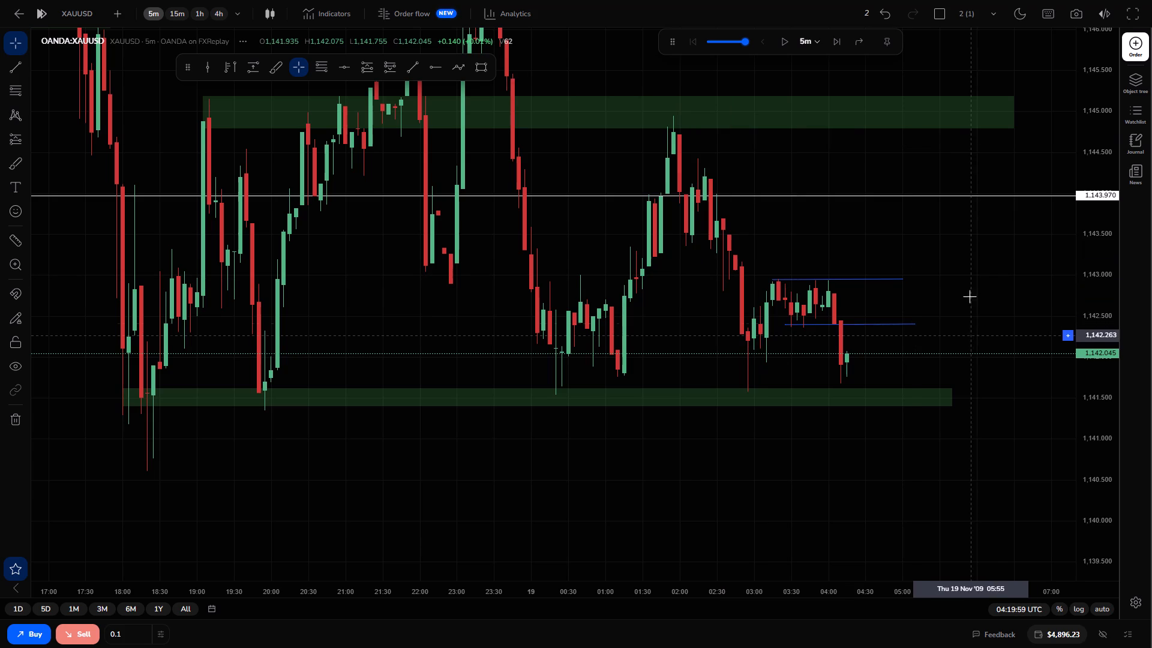
# Advance the replay by three 5m candles to about 04:35 UTC on 19 November.
pyautogui.tripleClick(832, 40)
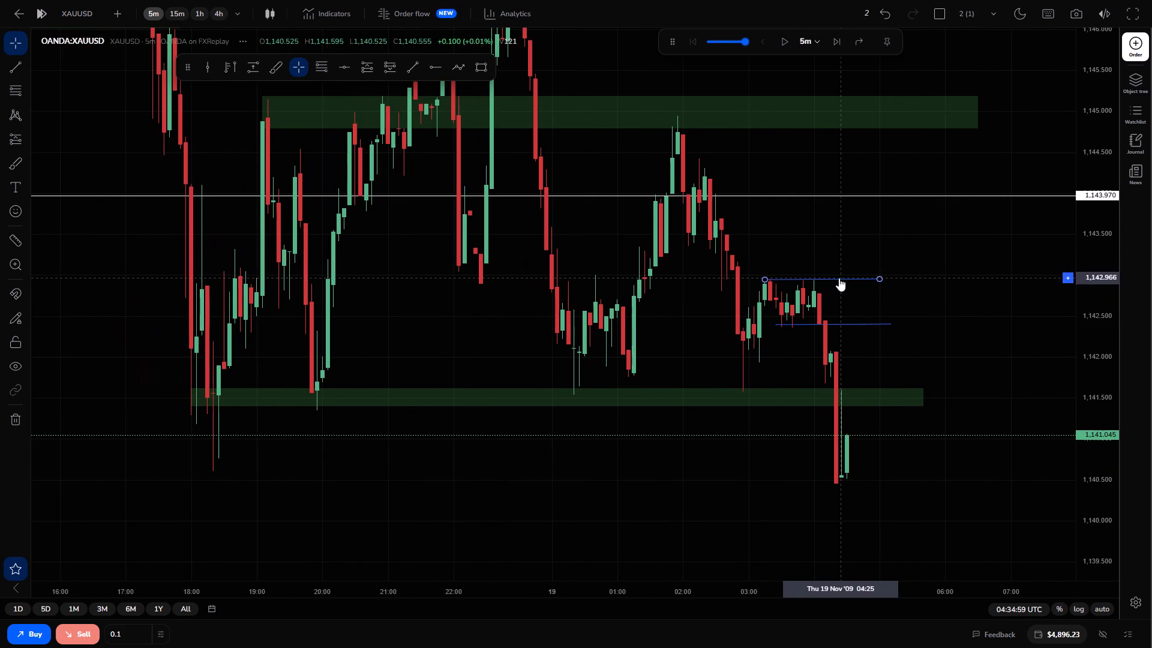
# Buy 0.1 lot of XAUUSD at market, with take profit at about 1,142.959 and stop loss at about 1,140.270.
pyautogui.click(29, 643)
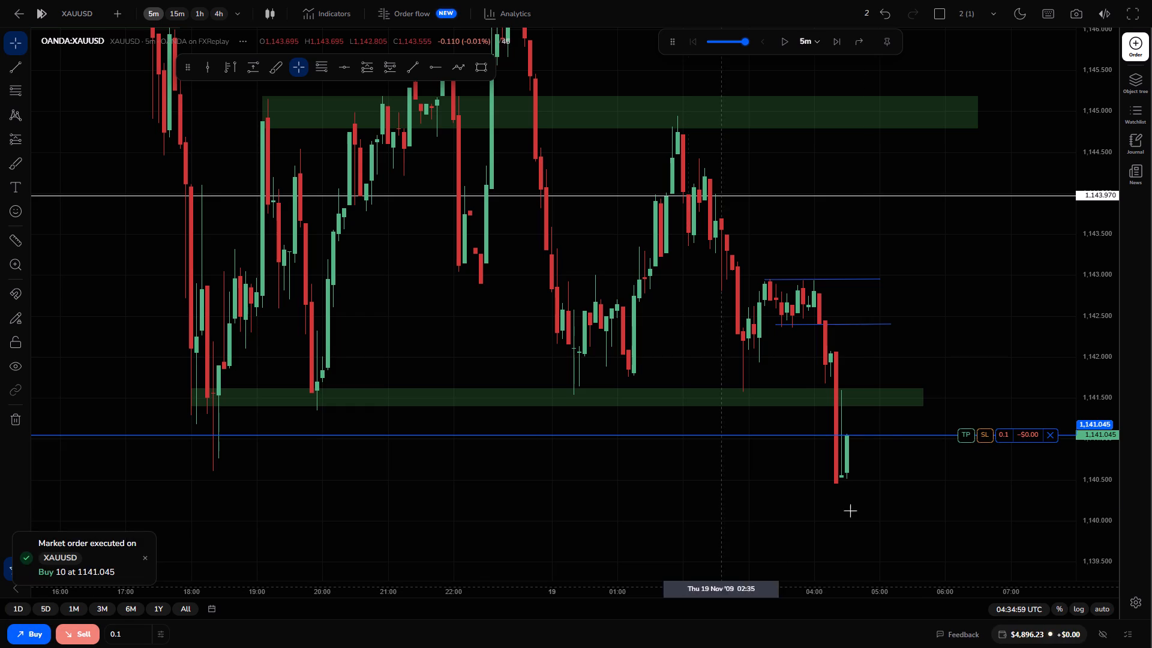
pyautogui.click(964, 436)
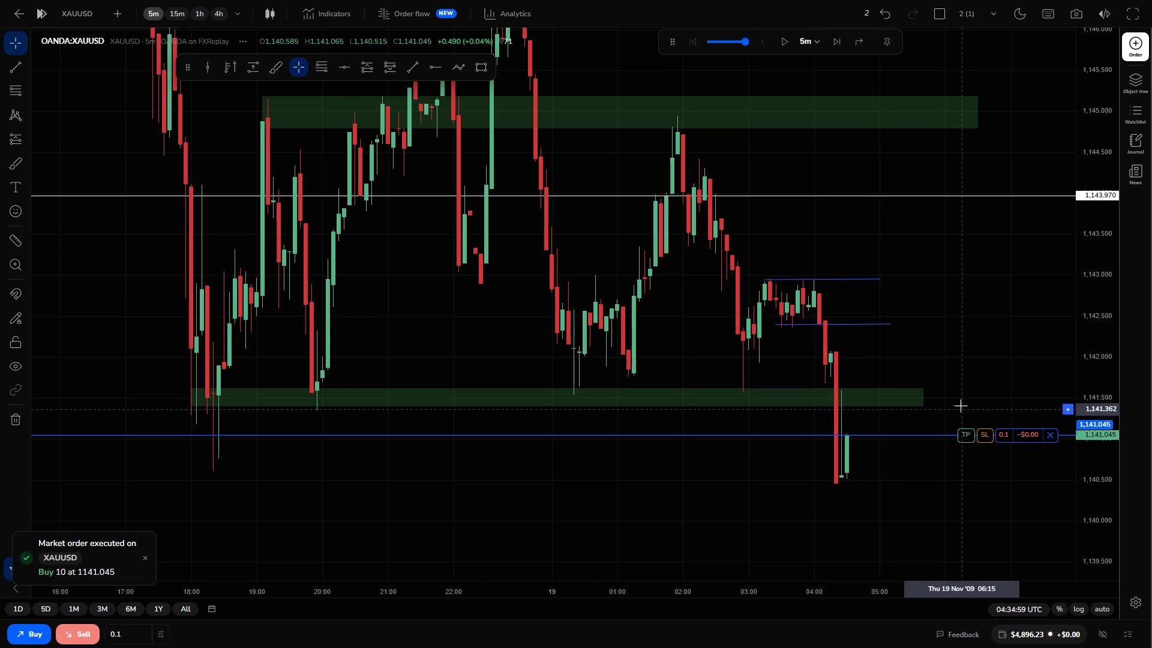
pyautogui.moveTo(965, 438); pyautogui.dragTo(955, 329)
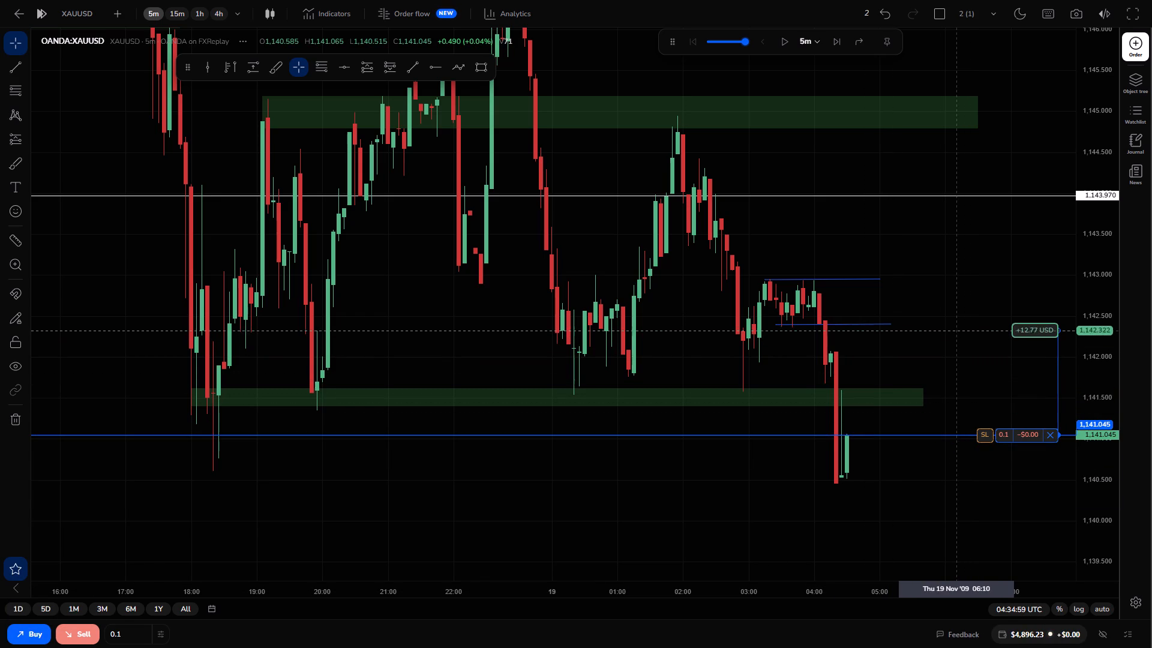
pyautogui.moveTo(955, 329); pyautogui.dragTo(940, 277)
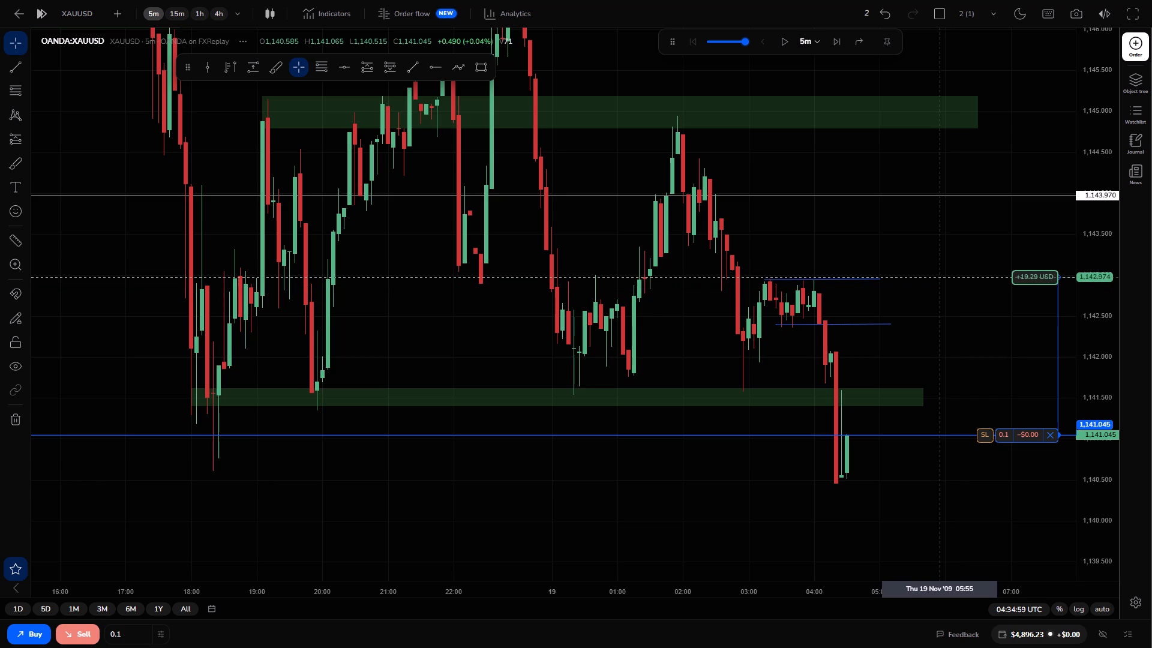
pyautogui.moveTo(940, 277); pyautogui.dragTo(938, 278)
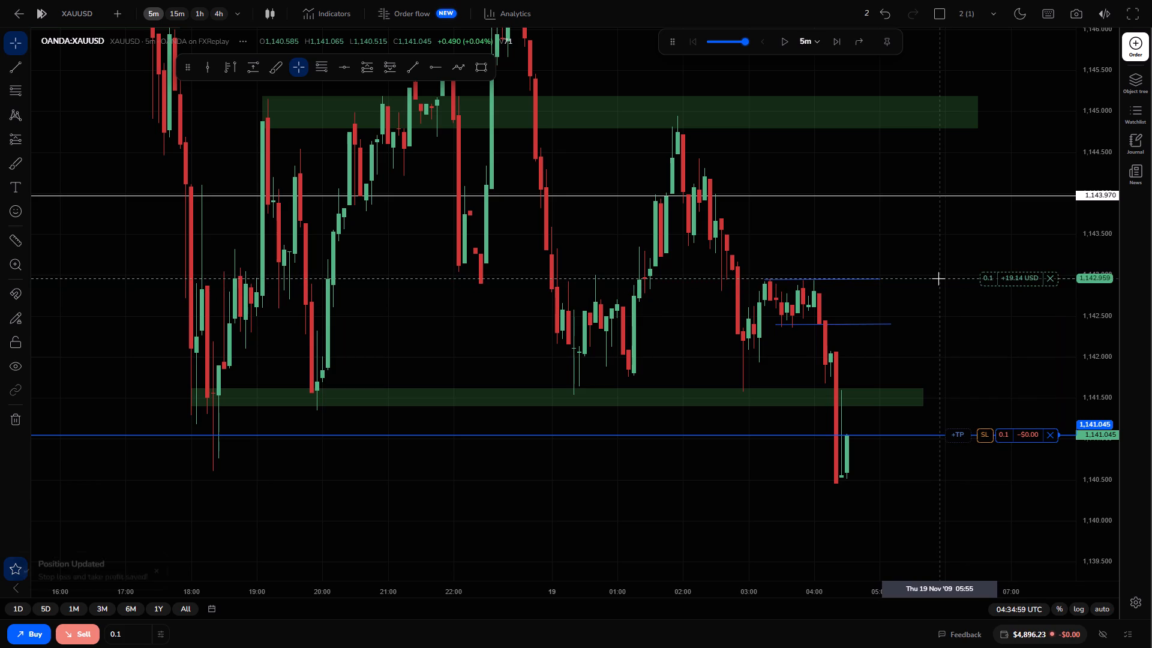
pyautogui.moveTo(982, 438); pyautogui.dragTo(988, 494)
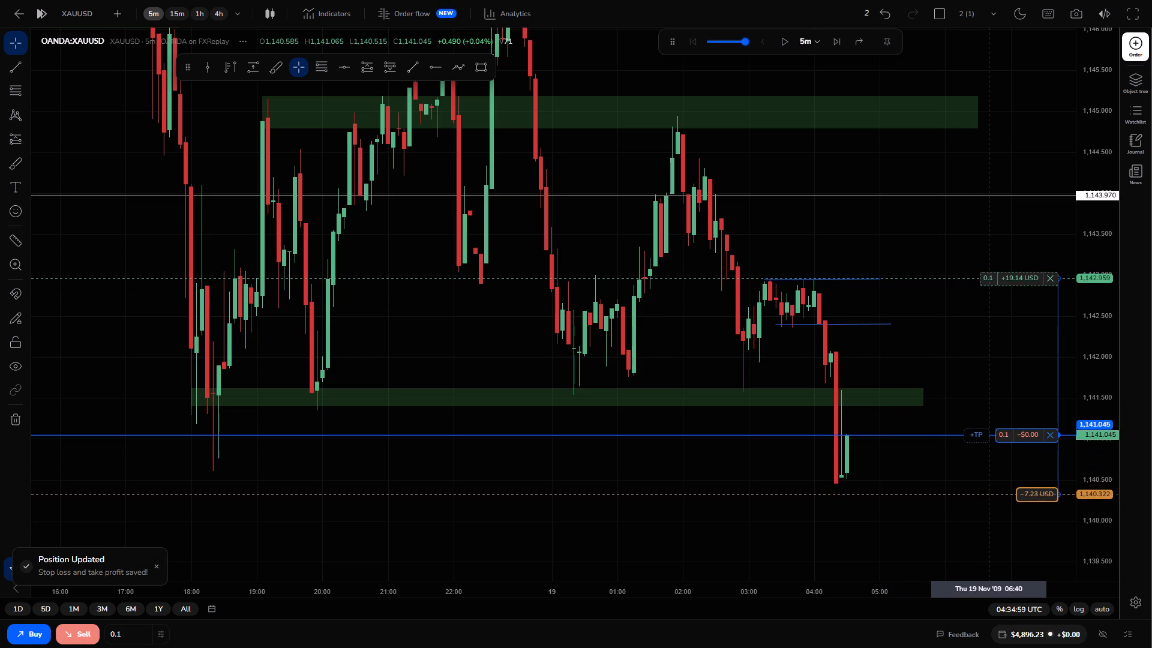
pyautogui.moveTo(988, 494); pyautogui.dragTo(988, 499)
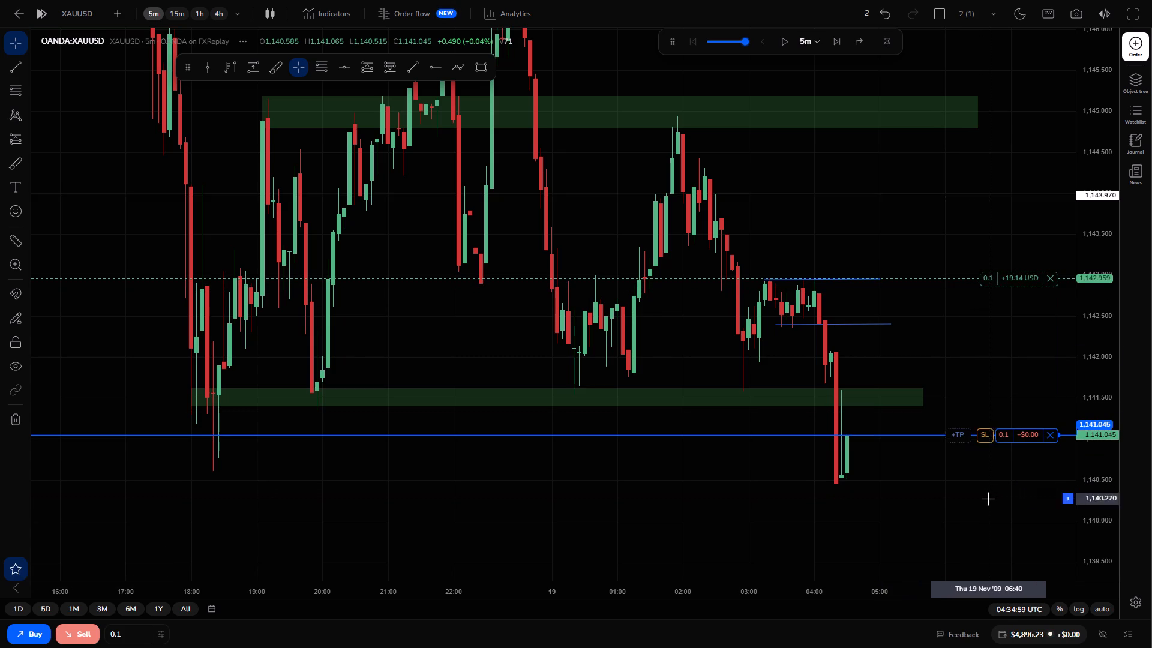
# Advance the replay by two 5m candles to about 04:45 UTC on 19 November.
pyautogui.click(840, 44)
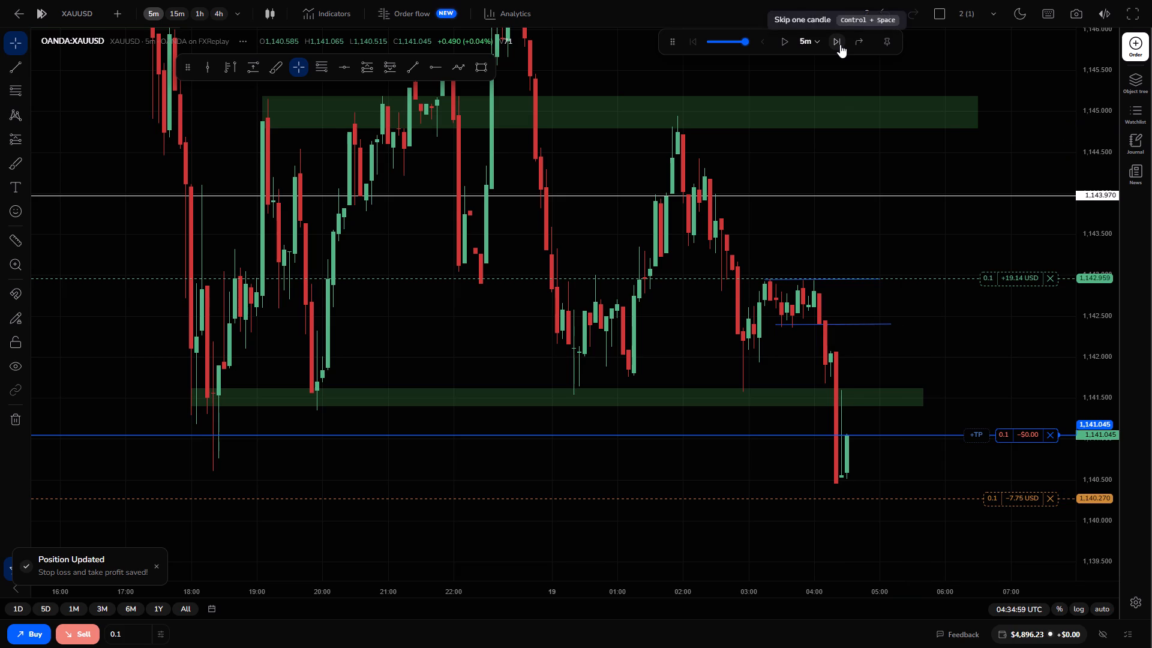
pyautogui.click(840, 44)
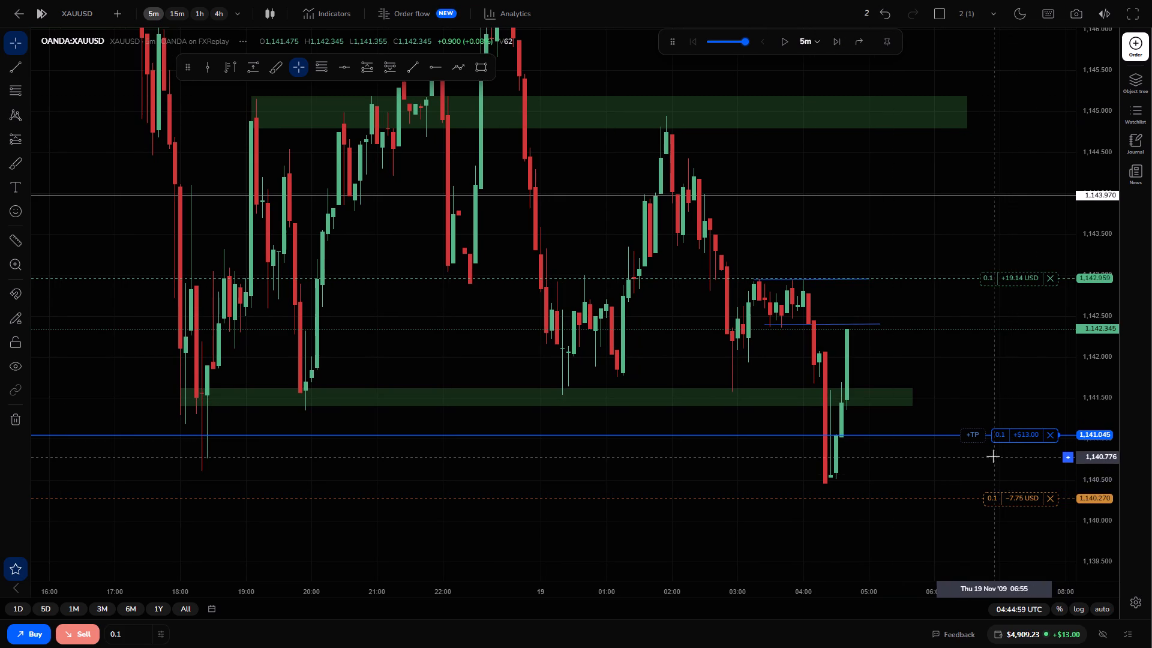
# Add a 0.05-lot partial take profit at about 1,142.395 and raise the long position's stop loss to about 1,141.633.
pyautogui.moveTo(974, 434); pyautogui.dragTo(961, 322)
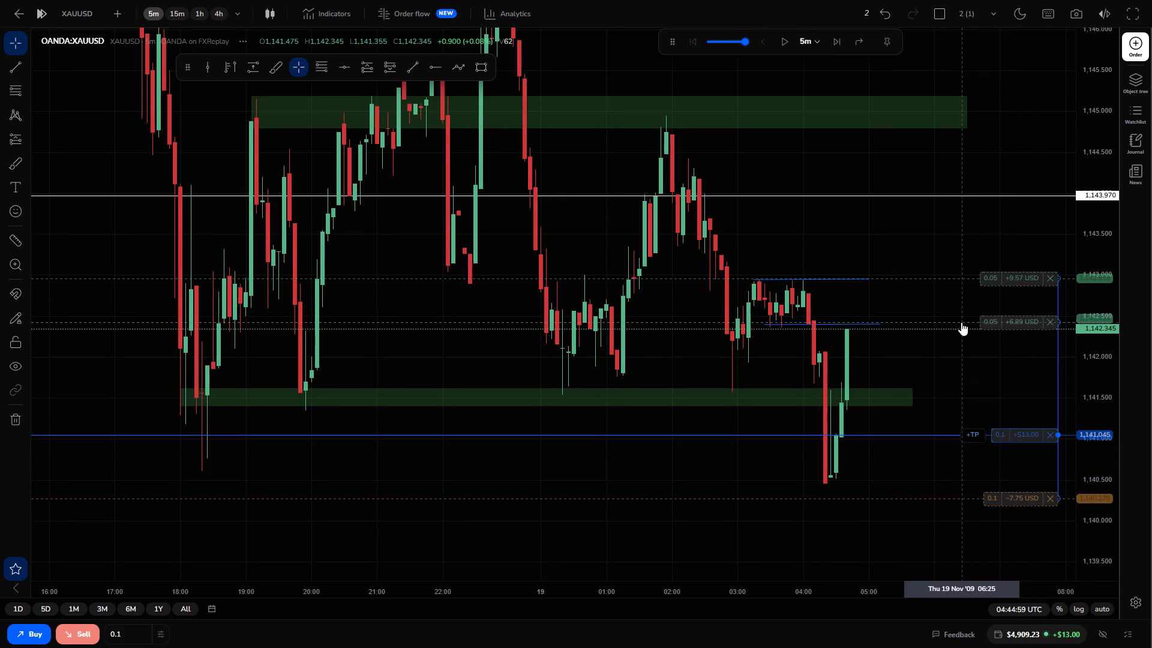
pyautogui.moveTo(961, 322); pyautogui.dragTo(961, 325)
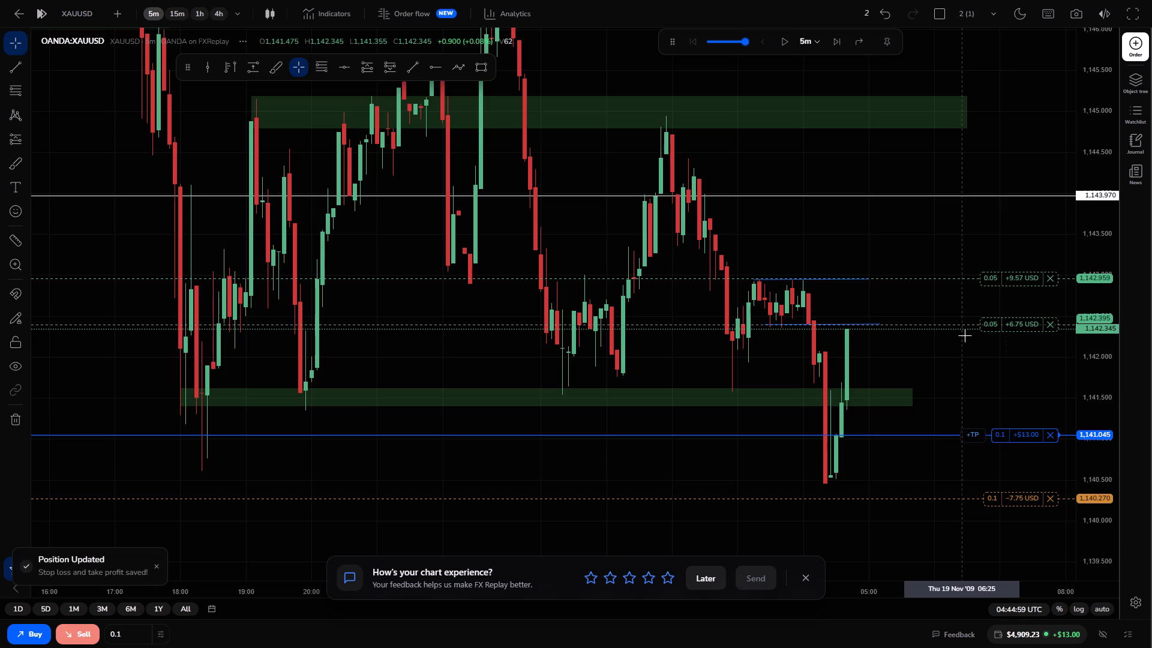
pyautogui.moveTo(1012, 499); pyautogui.dragTo(988, 382)
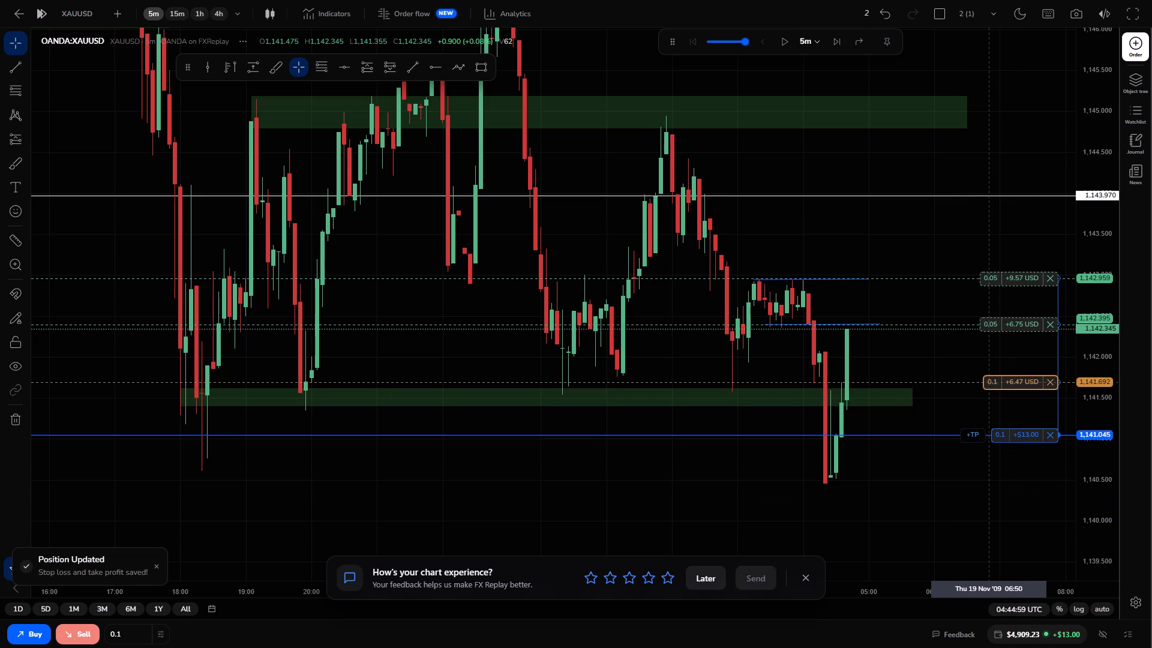
pyautogui.moveTo(988, 382); pyautogui.dragTo(989, 387)
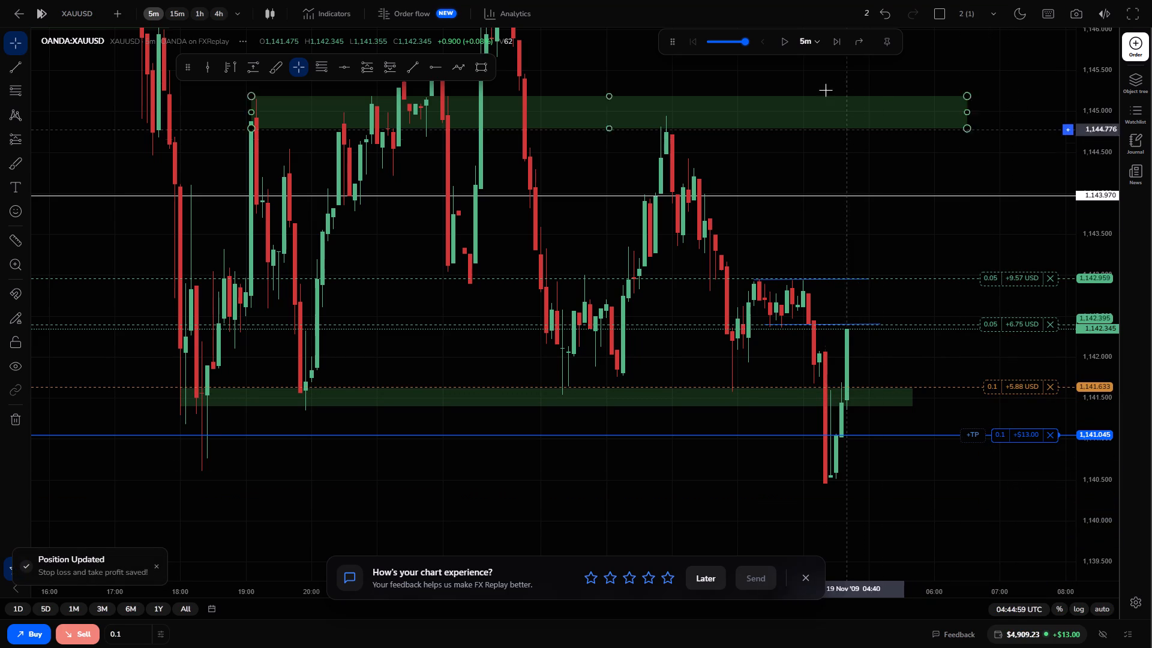
# Advance the replay in single 5m candles to about 05:35 UTC on 19 November.
pyautogui.click(831, 46)
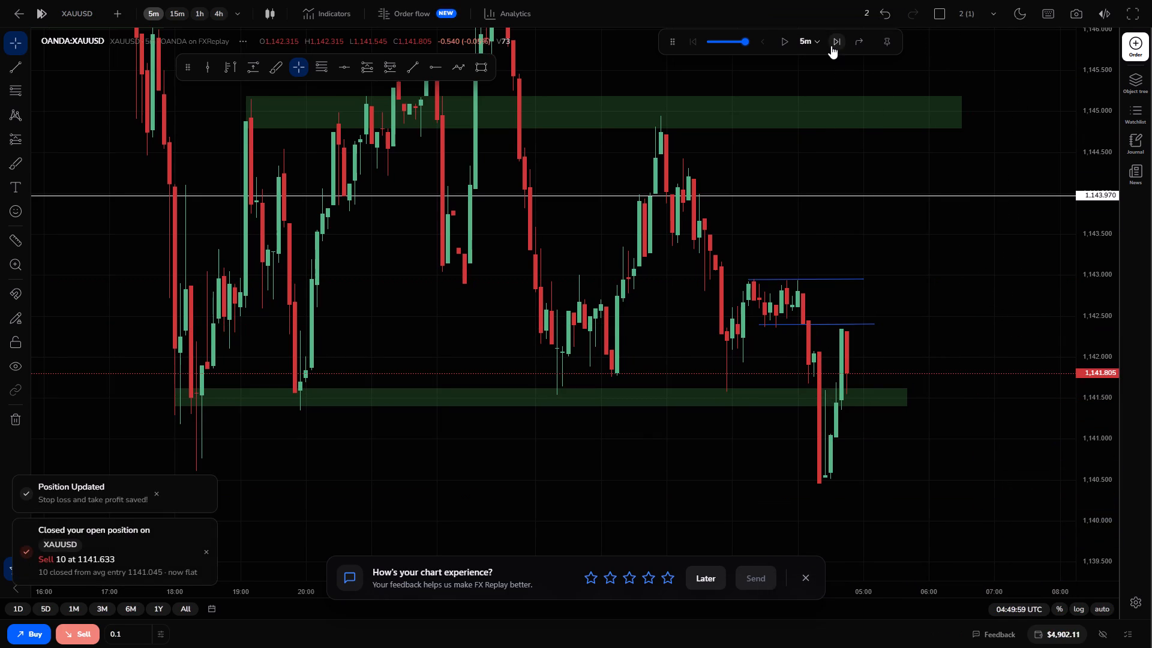
pyautogui.tripleClick(831, 46)
pyautogui.tripleClick(831, 46)
pyautogui.tripleClick(831, 46)
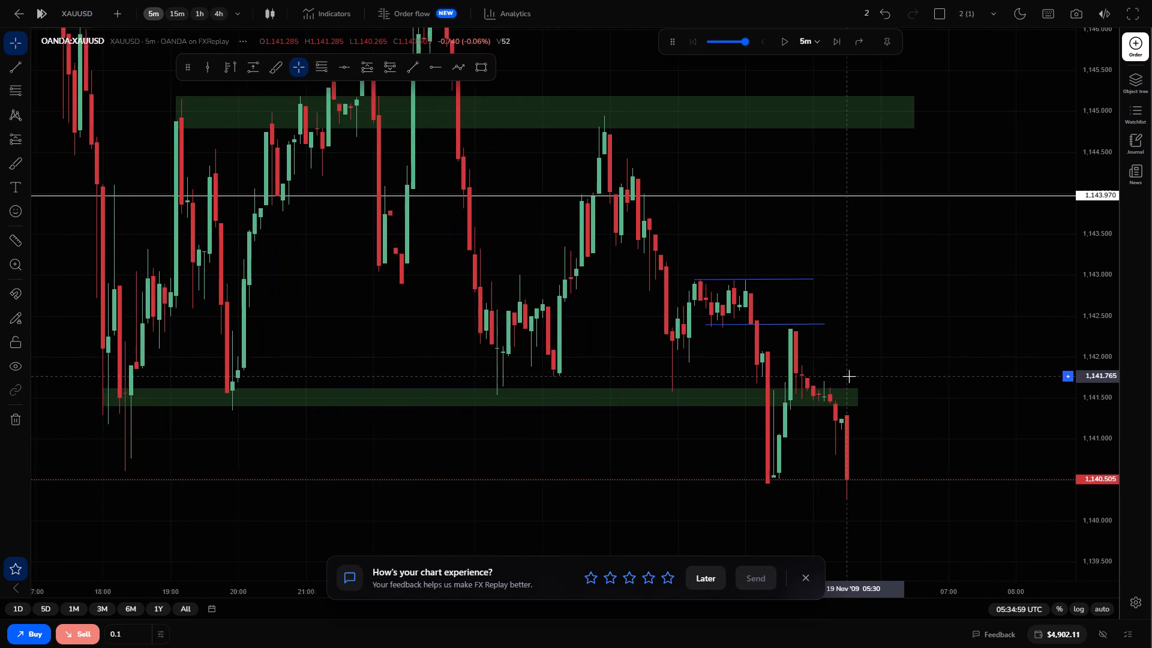
# Examine the 18–19 November price action against the marked zones and levels, including the lower zone near 1,136.
pyautogui.moveTo(898, 364); pyautogui.dragTo(985, 325)
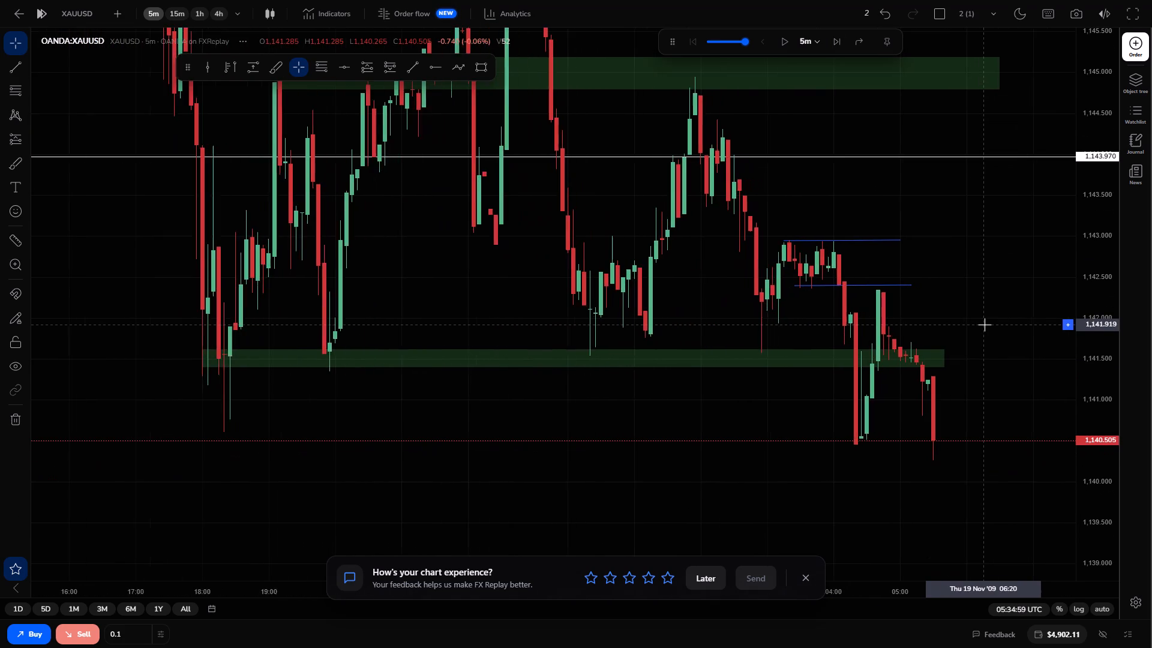
pyautogui.moveTo(1105, 237); pyautogui.dragTo(1079, 362)
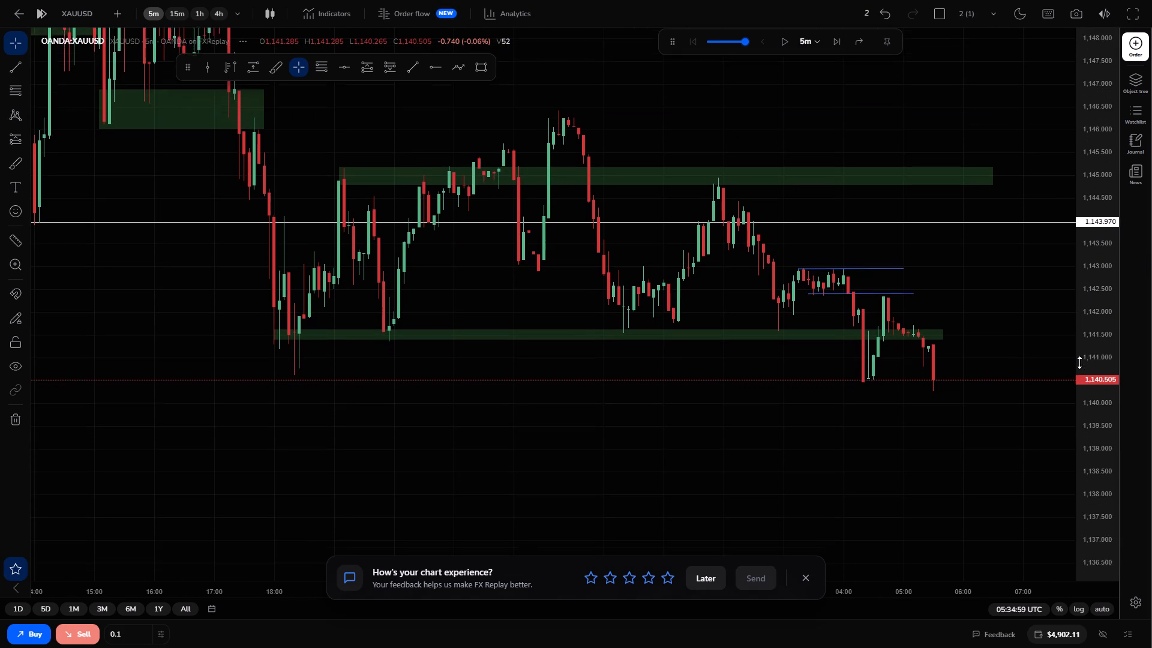
pyautogui.moveTo(1079, 362); pyautogui.dragTo(1078, 303)
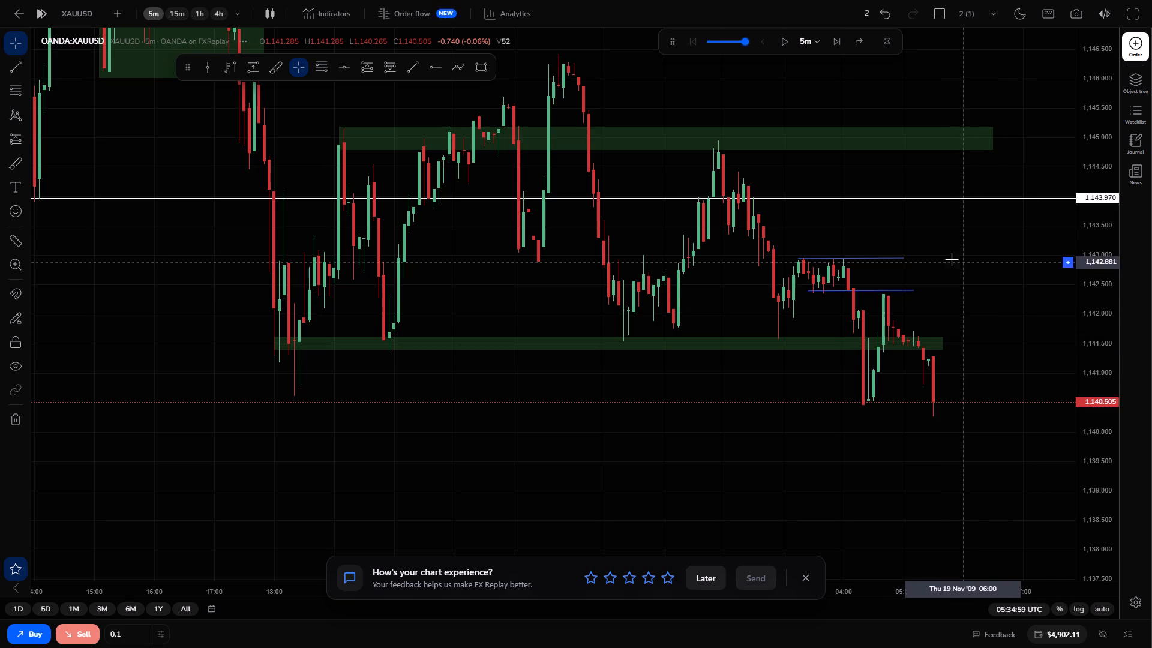
pyautogui.moveTo(949, 258); pyautogui.dragTo(1013, 404)
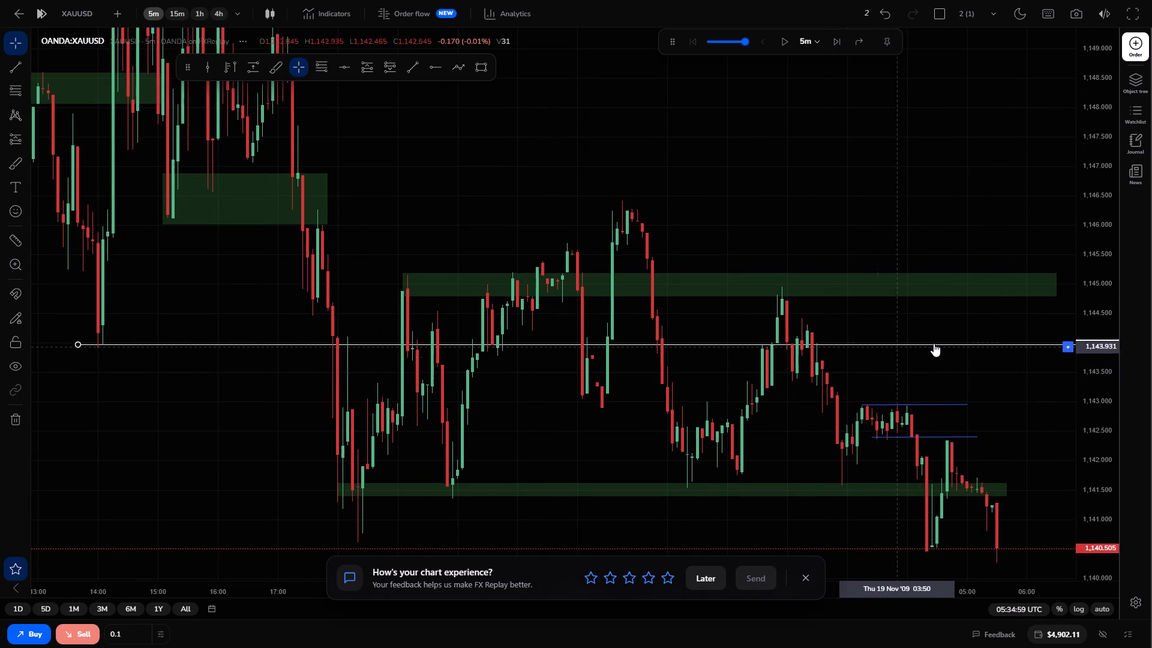
pyautogui.moveTo(748, 403); pyautogui.dragTo(868, 315)
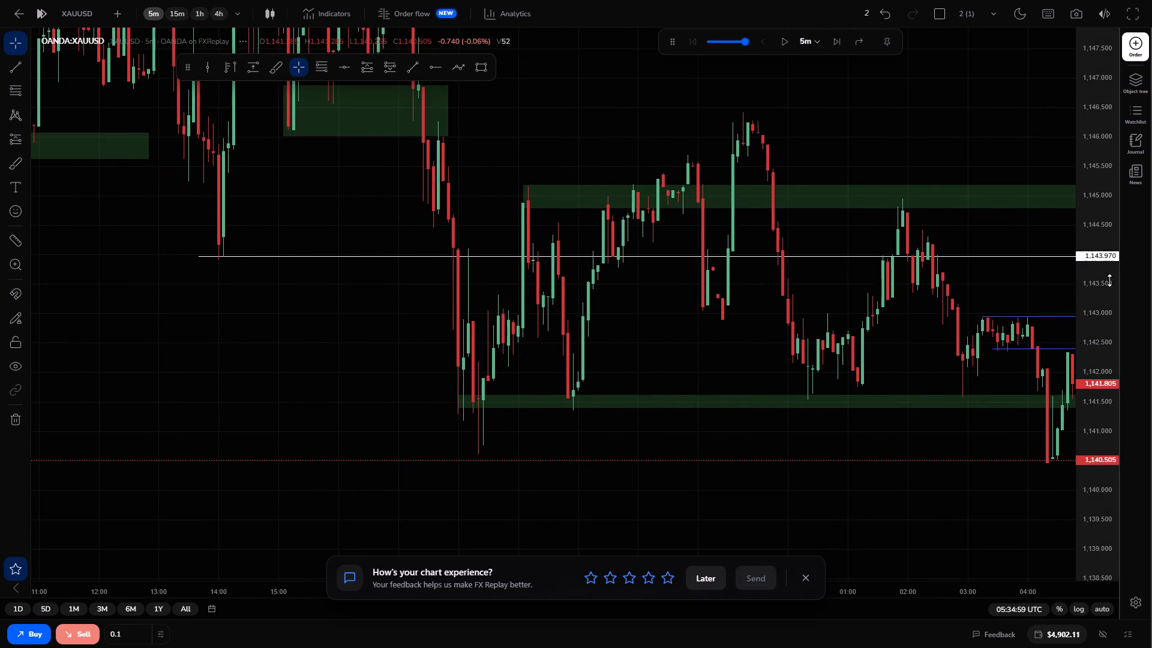
pyautogui.moveTo(1102, 269); pyautogui.dragTo(1097, 583)
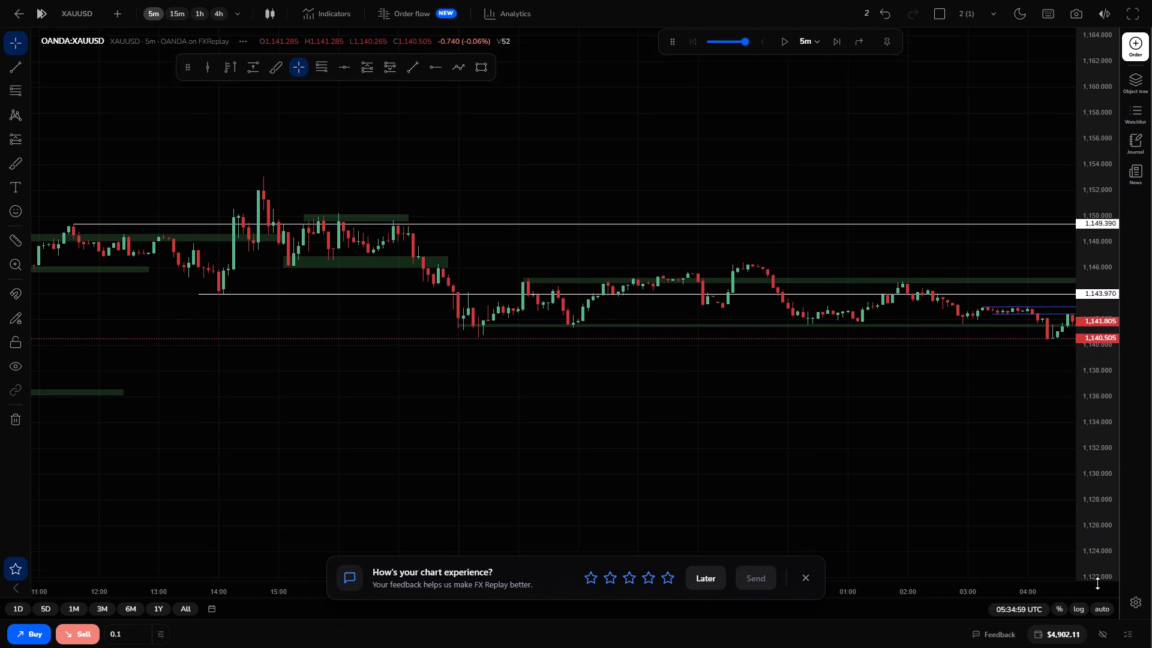
pyautogui.moveTo(1097, 583); pyautogui.dragTo(1086, 438)
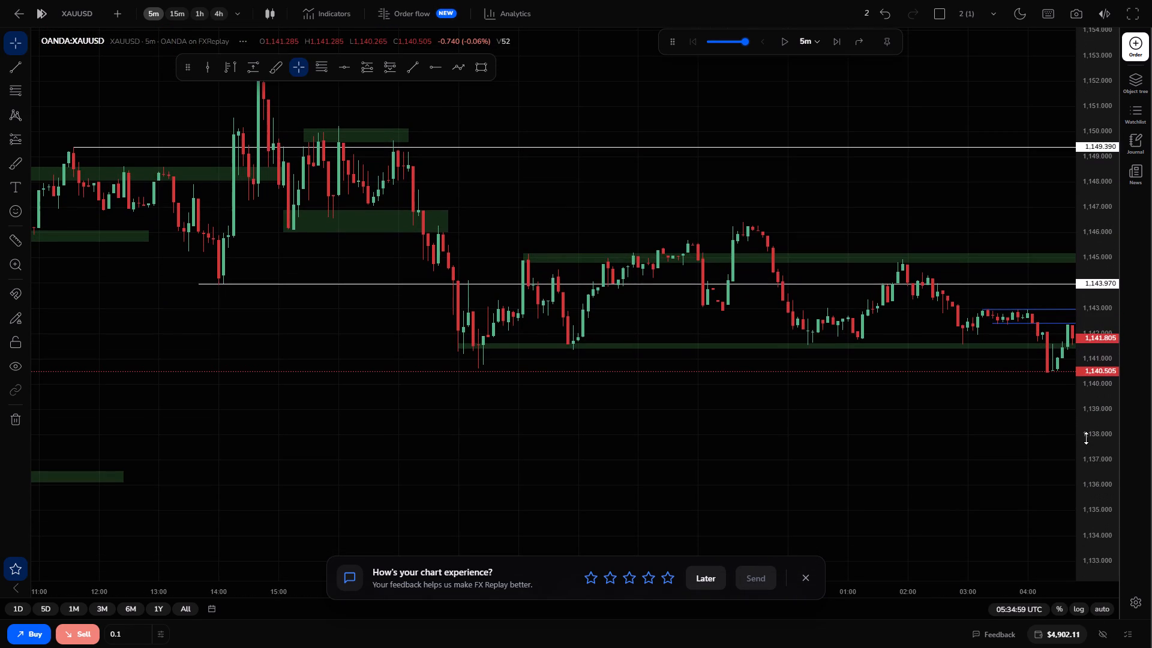
pyautogui.moveTo(1086, 438); pyautogui.dragTo(1085, 438)
pyautogui.moveTo(865, 552); pyautogui.dragTo(748, 464)
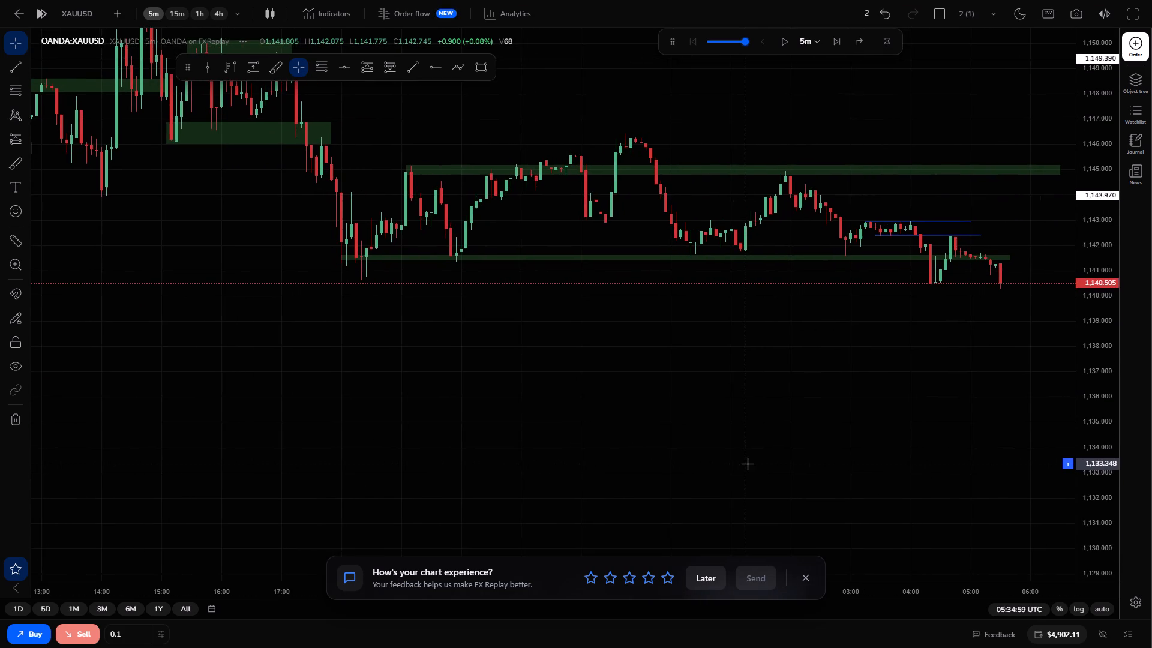
pyautogui.click(806, 569)
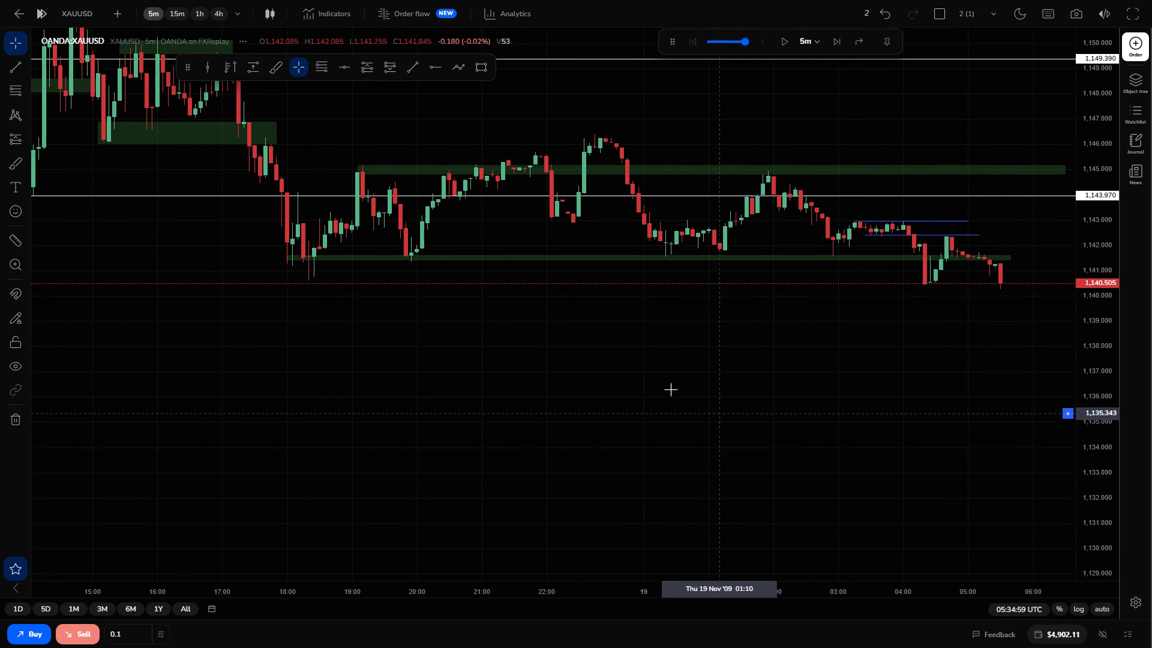
pyautogui.scroll(-1, 703, 485)
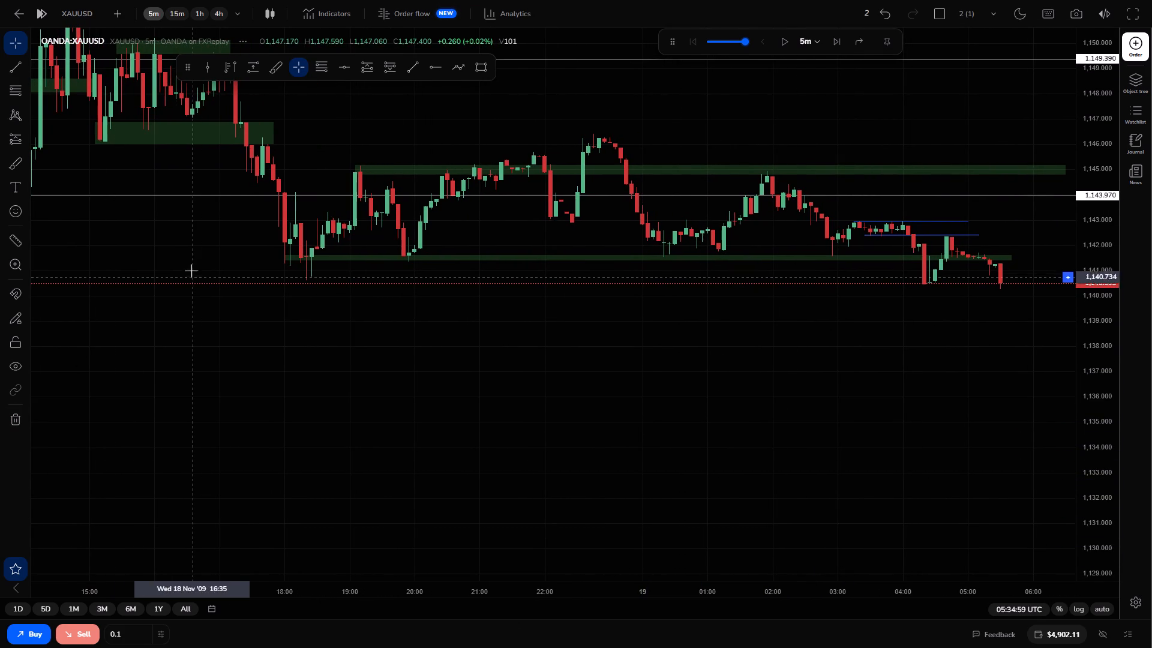
pyautogui.click(209, 196)
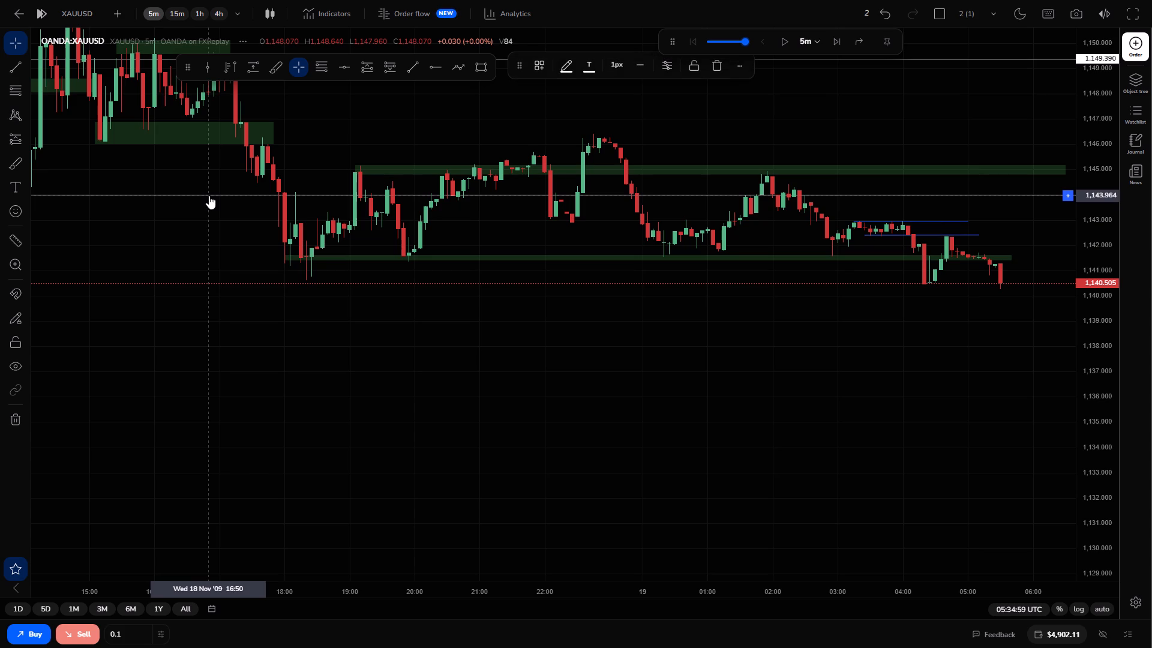
pyautogui.click(261, 314)
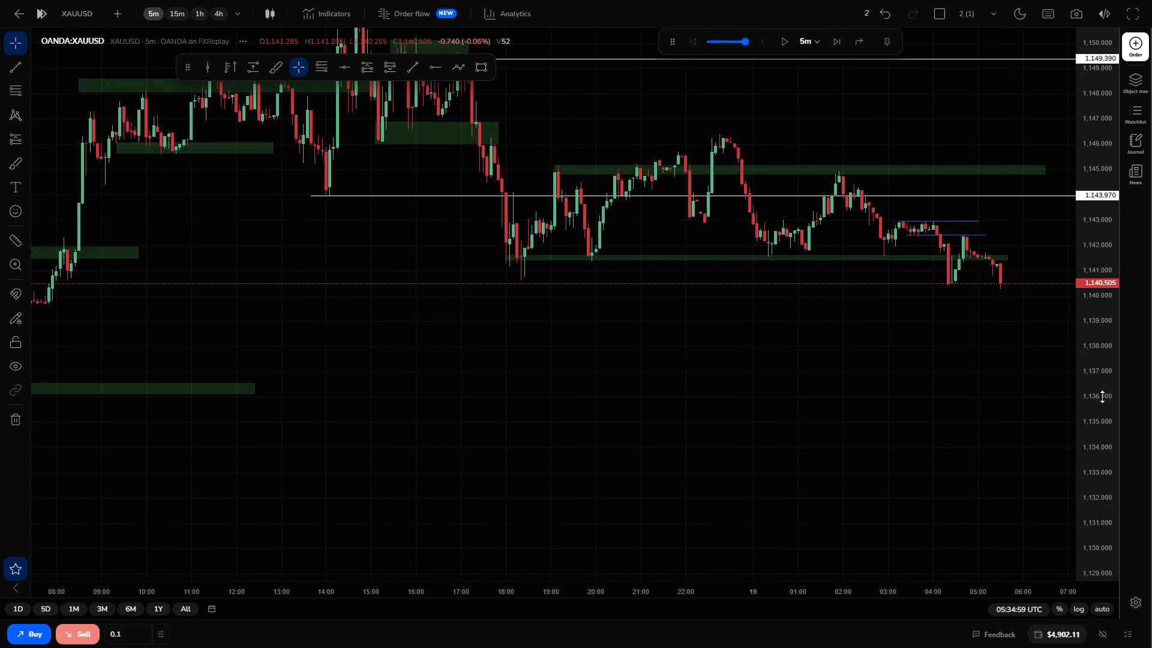
pyautogui.moveTo(1102, 397); pyautogui.dragTo(1076, 314)
pyautogui.moveTo(1022, 218); pyautogui.dragTo(976, 295)
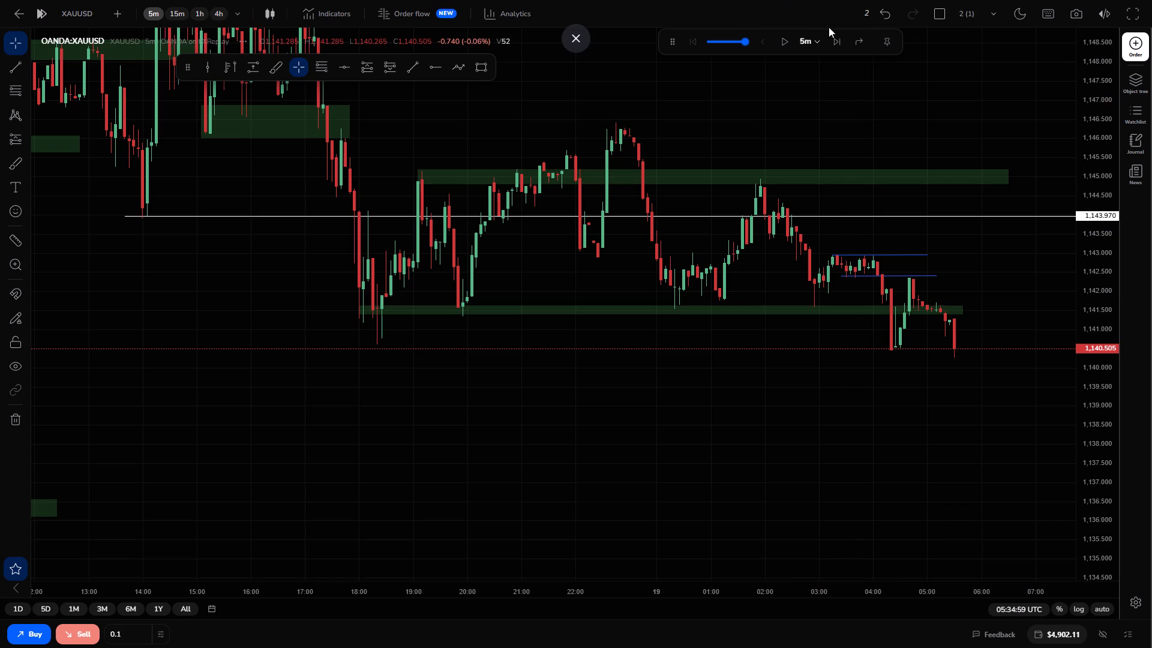
# Advance the replay by five 5m candles to about 06:00 UTC on 19 November.
pyautogui.tripleClick(838, 43)
pyautogui.doubleClick(838, 43)
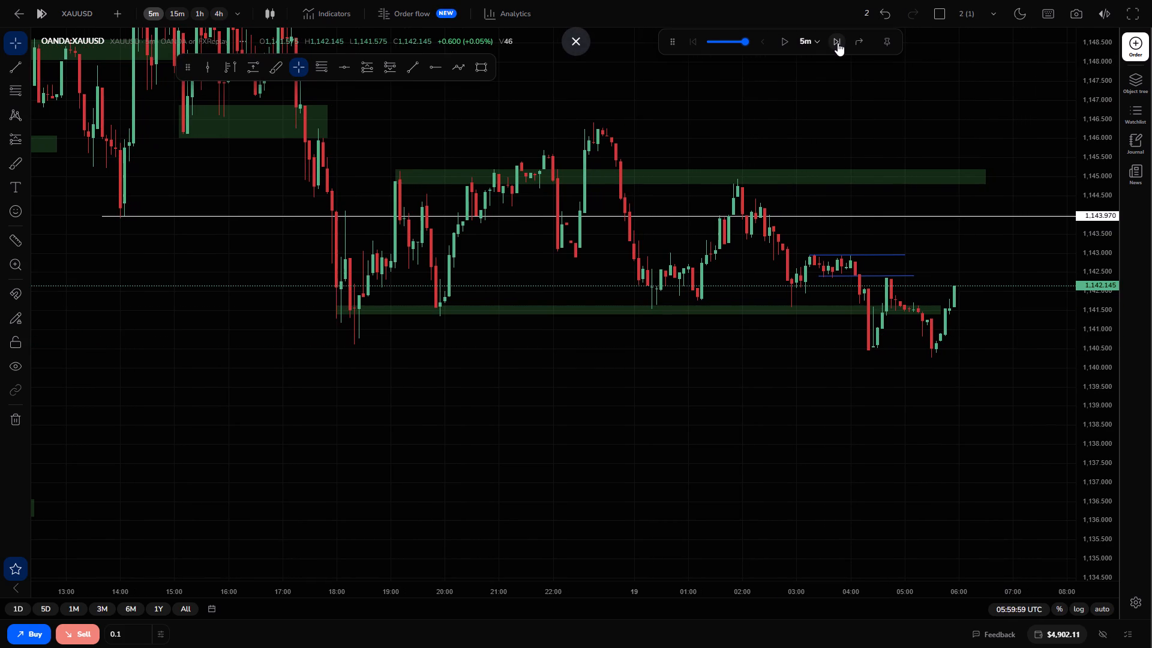
# Advance the replay in single 5m candles to about 06:35 UTC on 19 November.
pyautogui.tripleClick(838, 43)
pyautogui.tripleClick(838, 43)
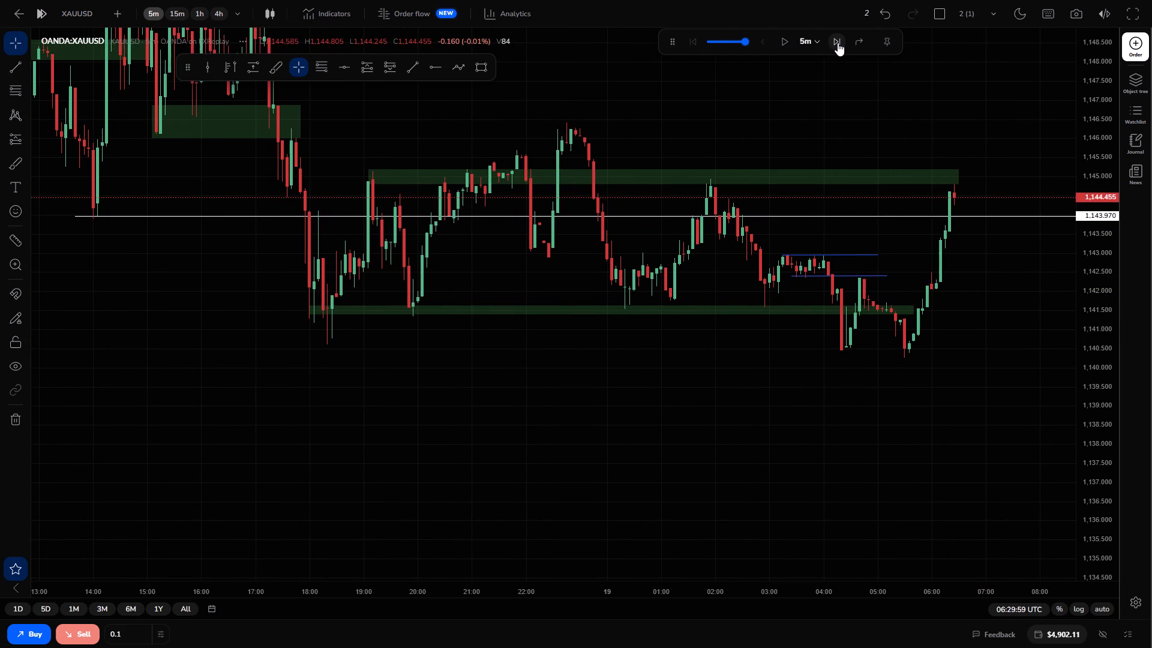
pyautogui.click(838, 43)
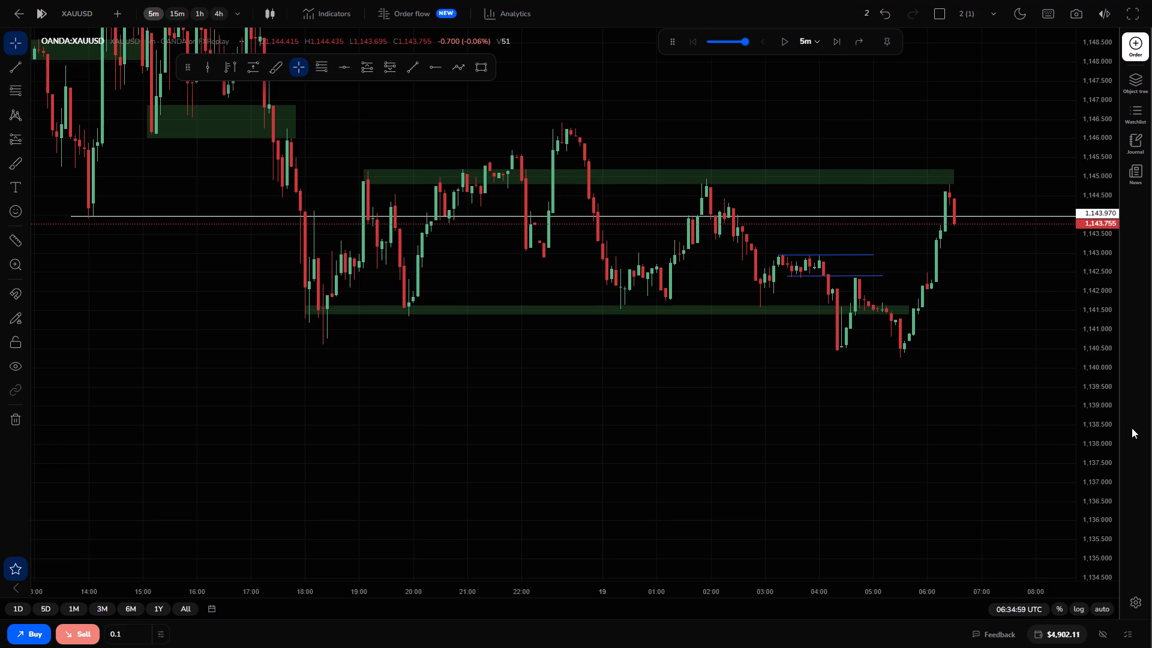
# Move the green zone near 1,141.5 down and earlier, placing its top at about 1,141.346 and its span from 17:30 to 05:10.
pyautogui.moveTo(1102, 430); pyautogui.dragTo(1033, 245)
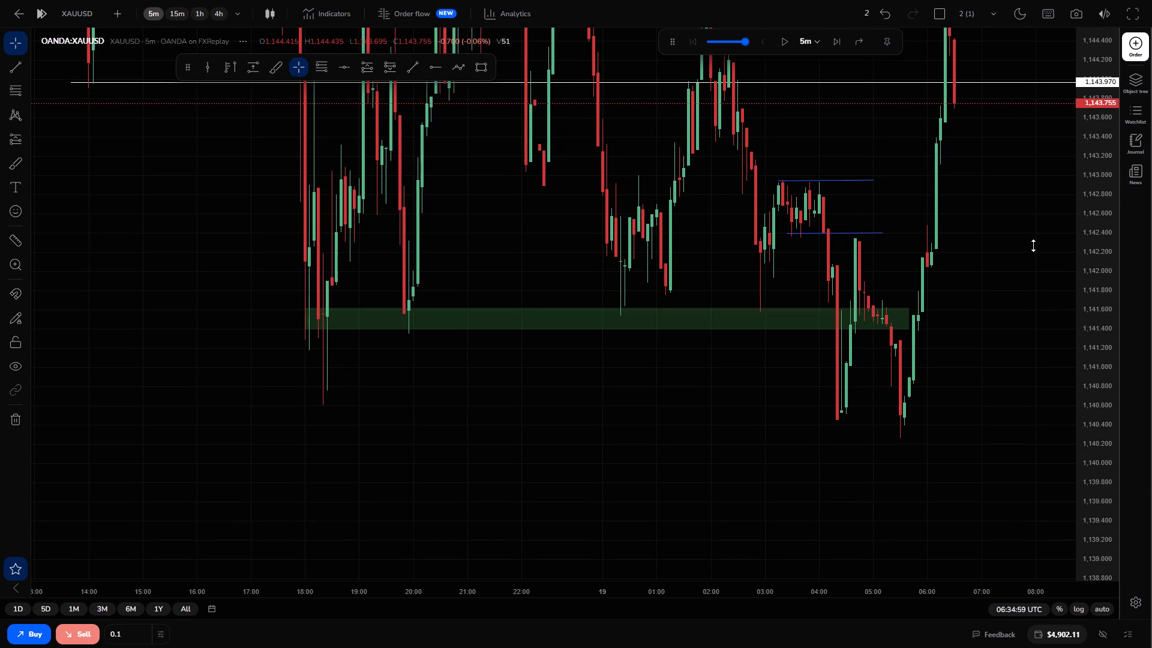
pyautogui.moveTo(1033, 245); pyautogui.dragTo(1027, 265)
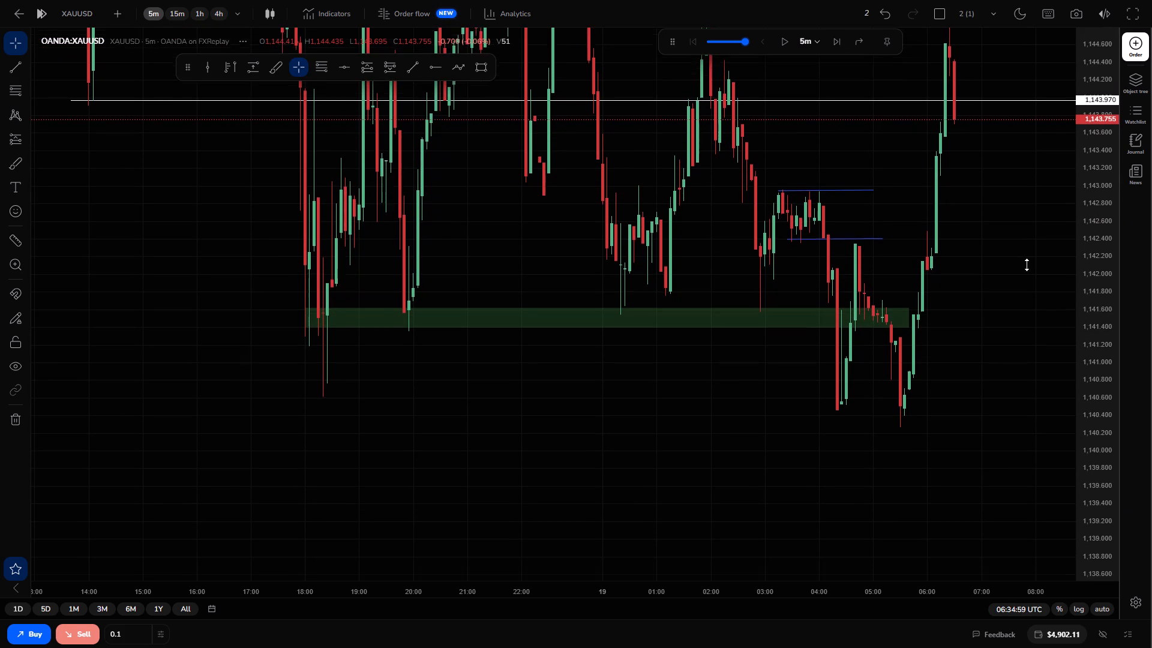
pyautogui.moveTo(1027, 265); pyautogui.dragTo(1021, 305)
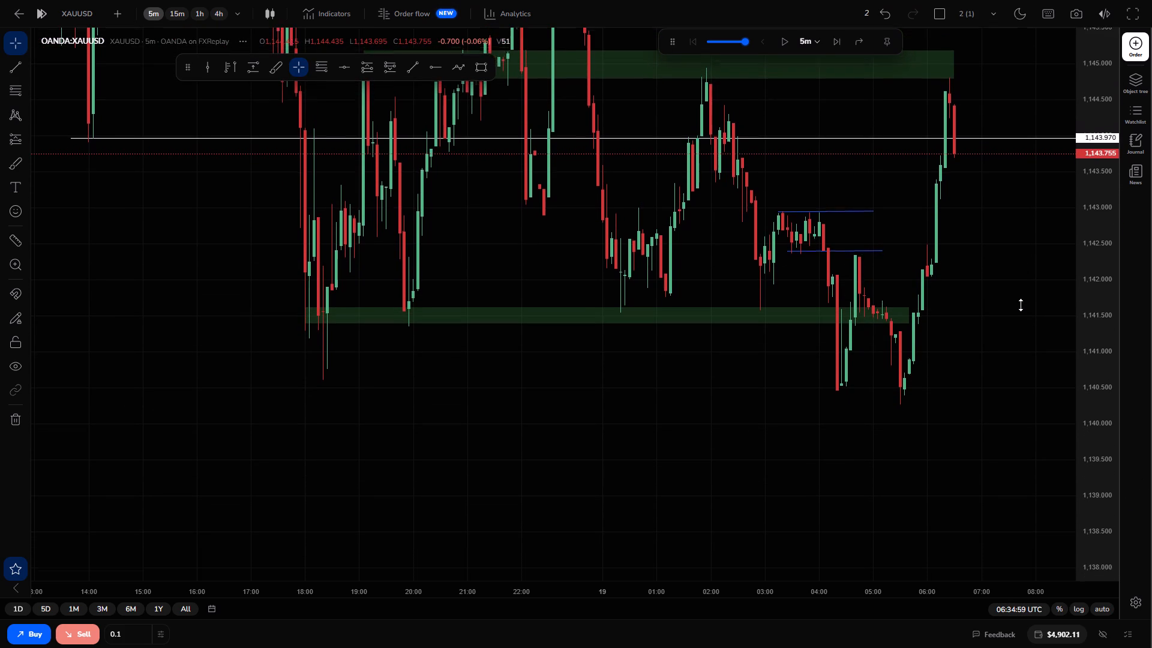
pyautogui.moveTo(1021, 305); pyautogui.dragTo(1021, 322)
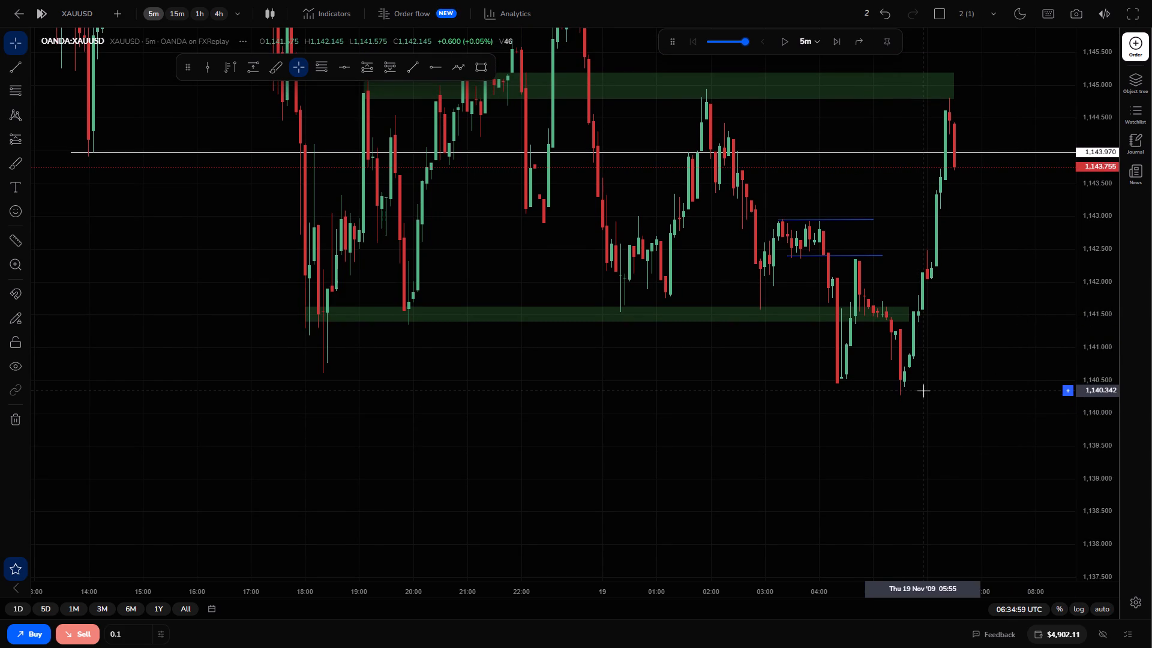
pyautogui.moveTo(766, 322); pyautogui.dragTo(762, 376)
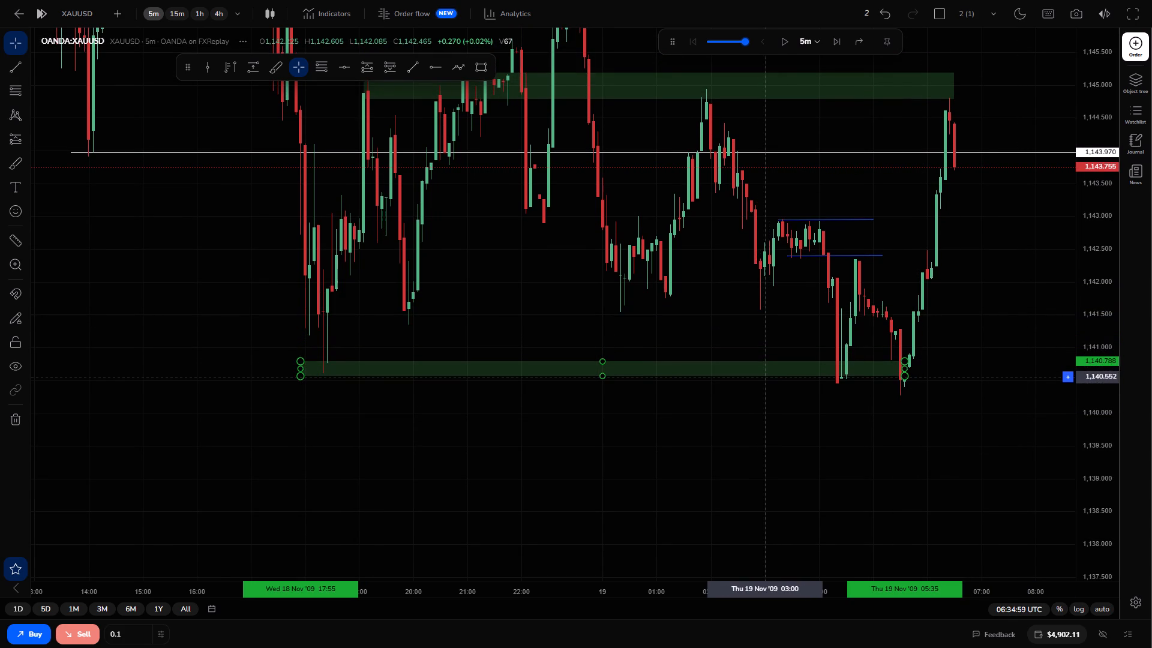
pyautogui.moveTo(762, 376); pyautogui.dragTo(740, 340)
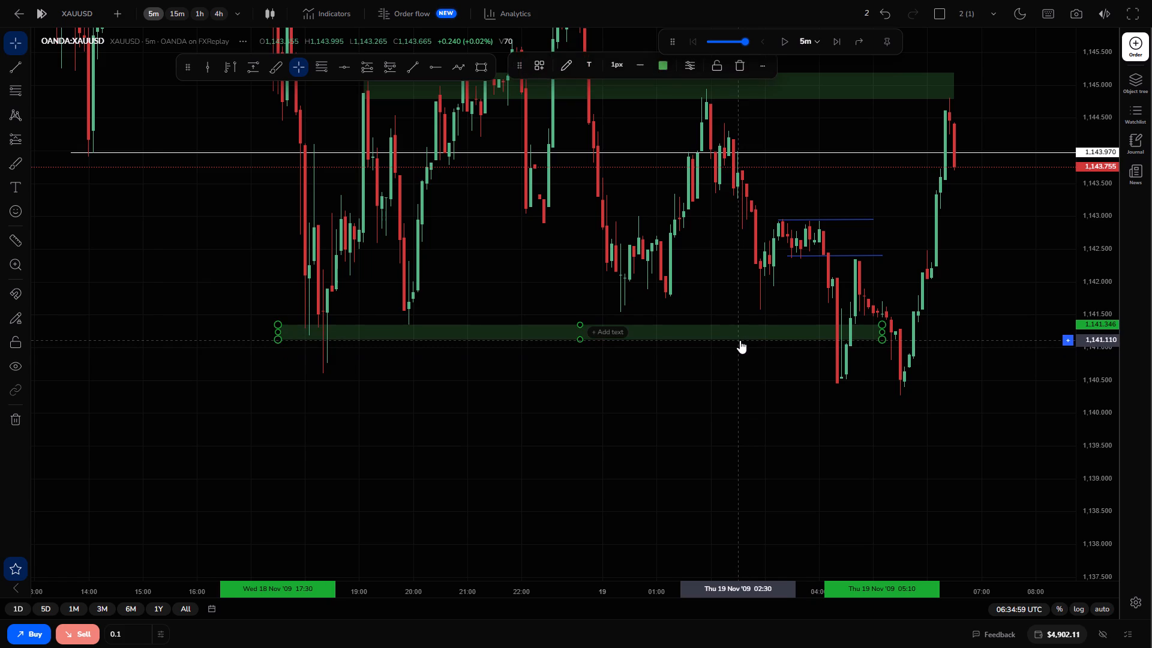
pyautogui.click(764, 394)
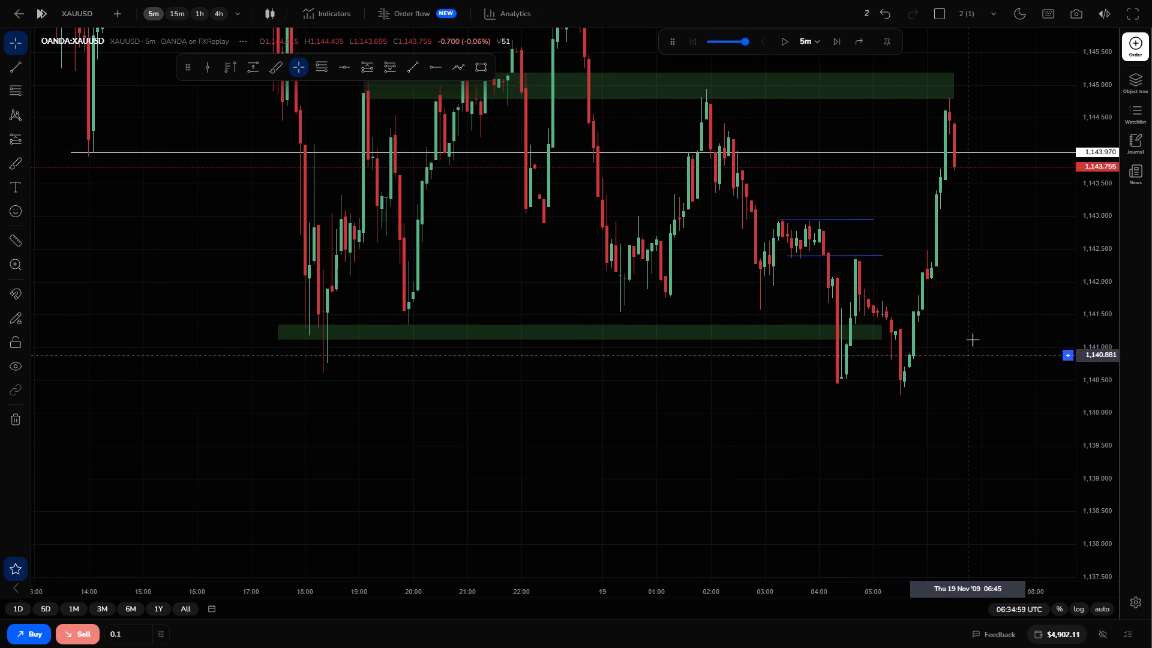
# Advance the replay in single 5m candles to about 08:05 UTC on 19 November.
pyautogui.moveTo(1105, 241); pyautogui.dragTo(1081, 326)
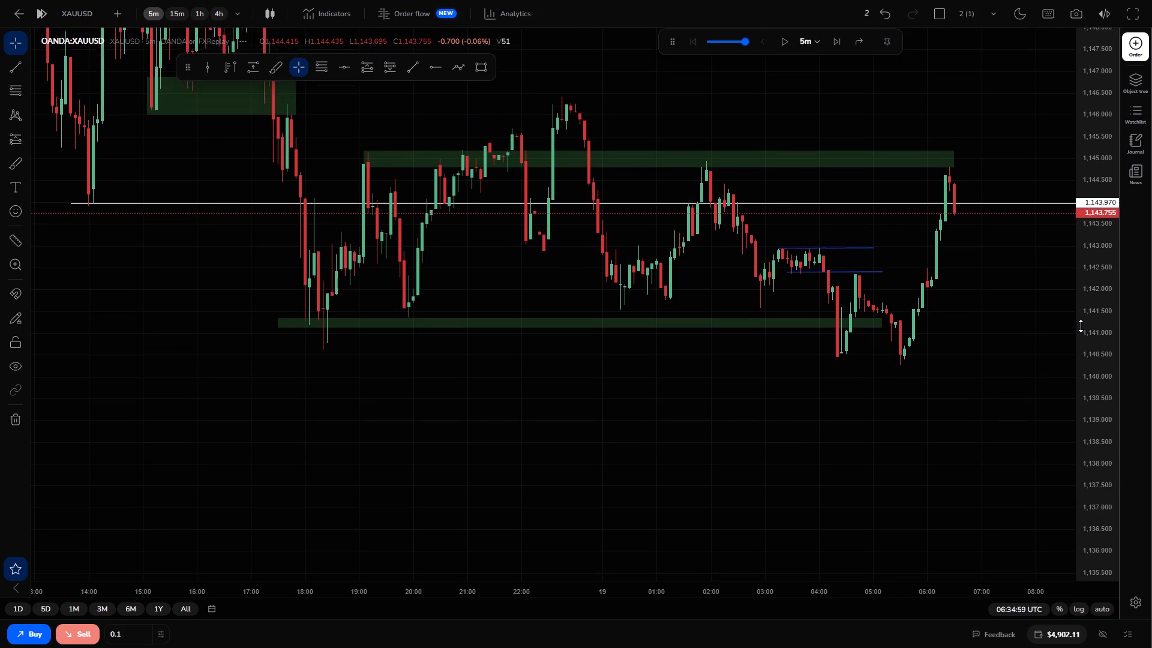
pyautogui.moveTo(1081, 326); pyautogui.dragTo(1079, 329)
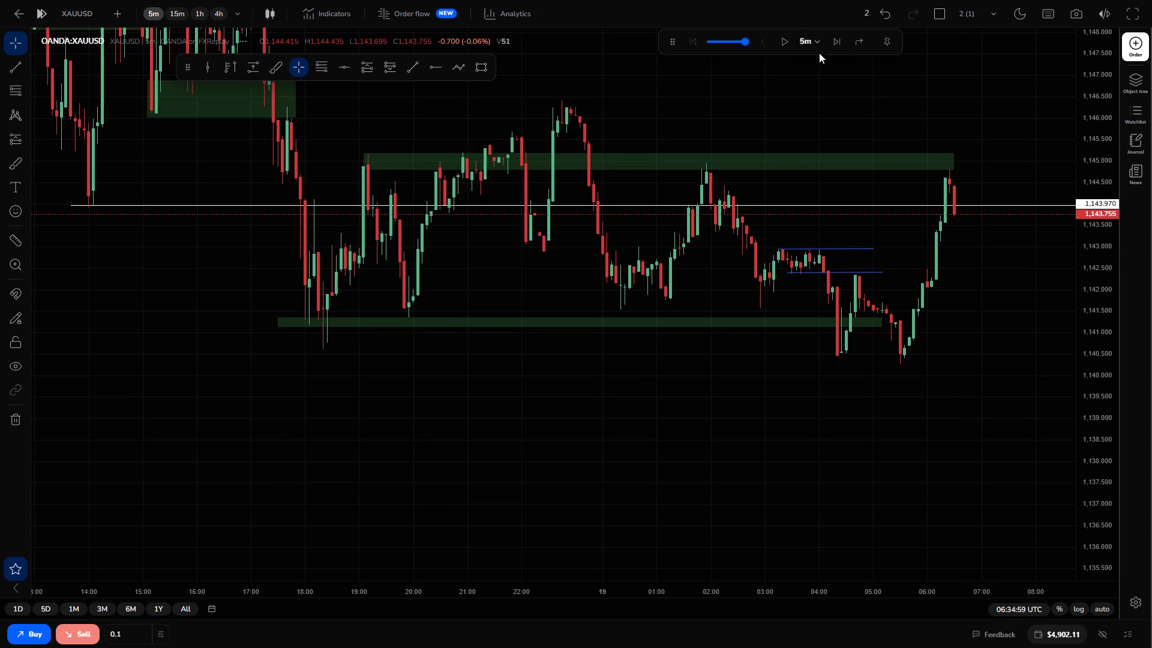
pyautogui.tripleClick(838, 45)
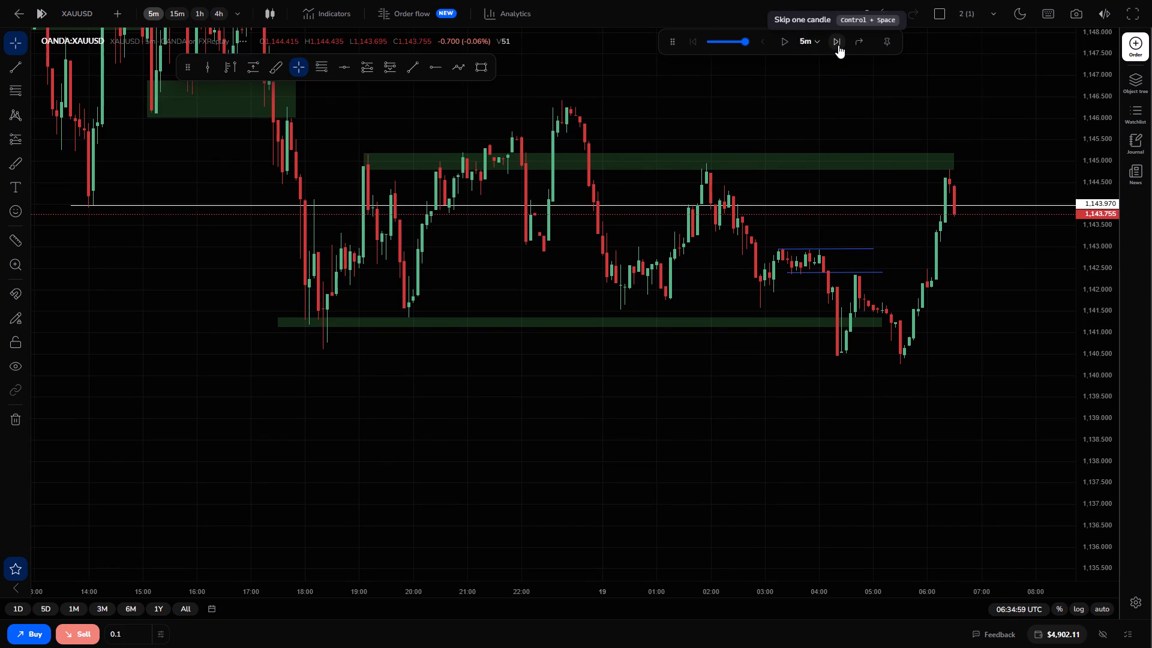
pyautogui.tripleClick(838, 45)
pyautogui.tripleClick(838, 45)
pyautogui.doubleClick(838, 45)
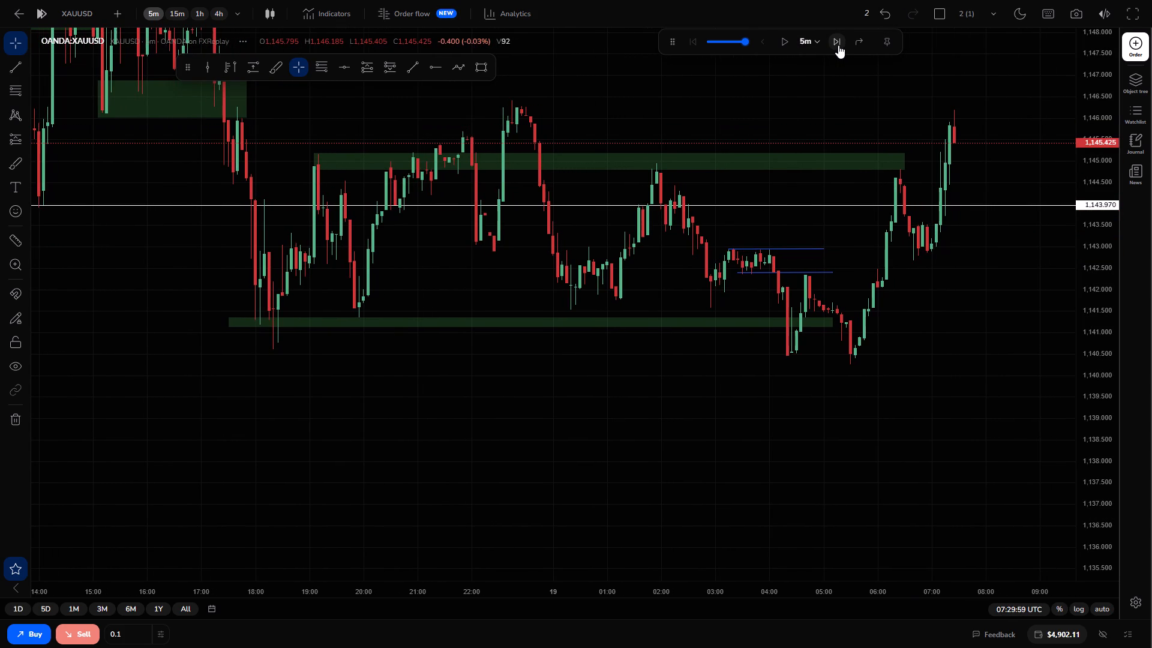
pyautogui.doubleClick(838, 45)
pyautogui.tripleClick(838, 45)
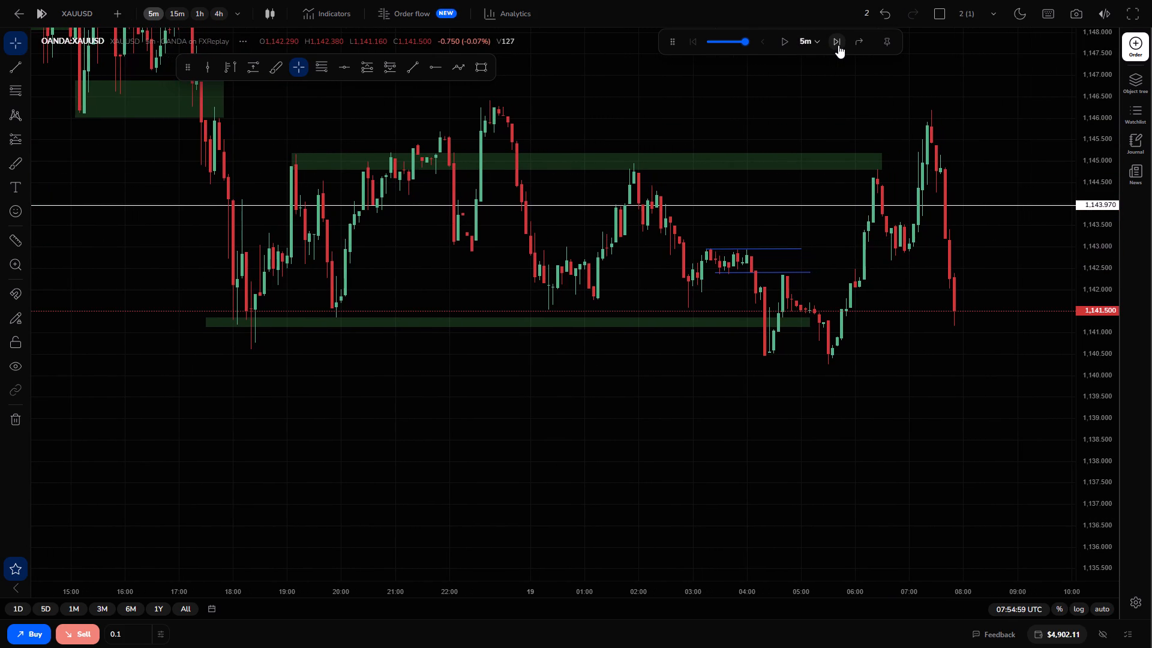
pyautogui.click(838, 45)
pyautogui.click(838, 45)
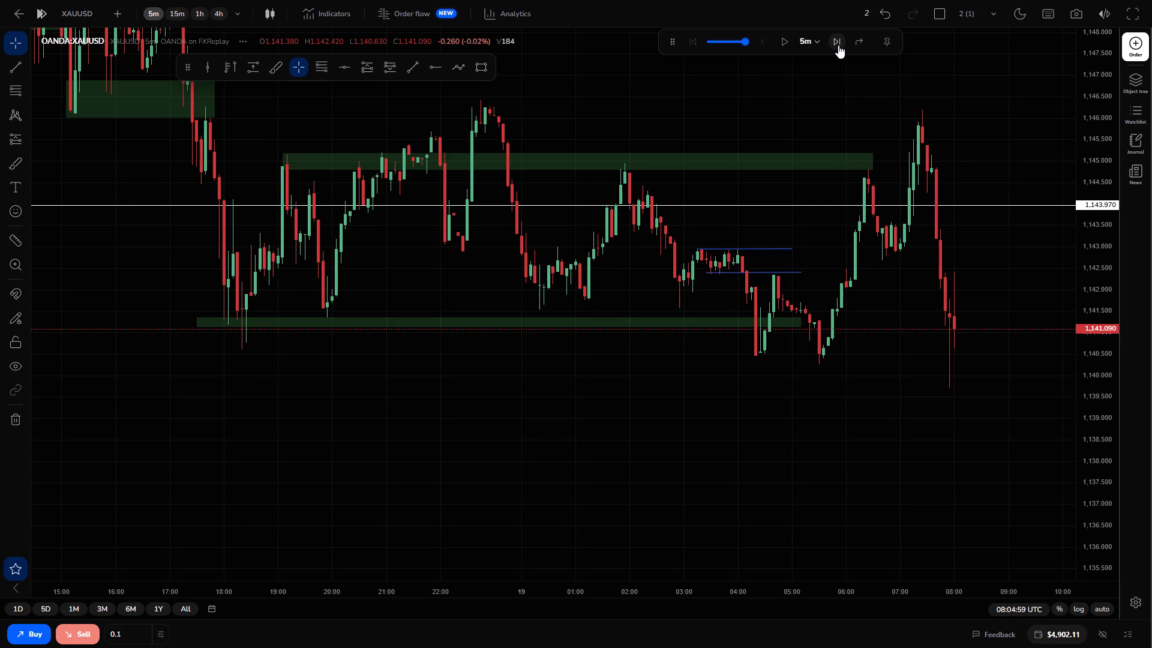
# Advance the replay in single 5m candles to about 09:15 UTC on 19 November.
pyautogui.moveTo(1009, 154); pyautogui.dragTo(902, 167)
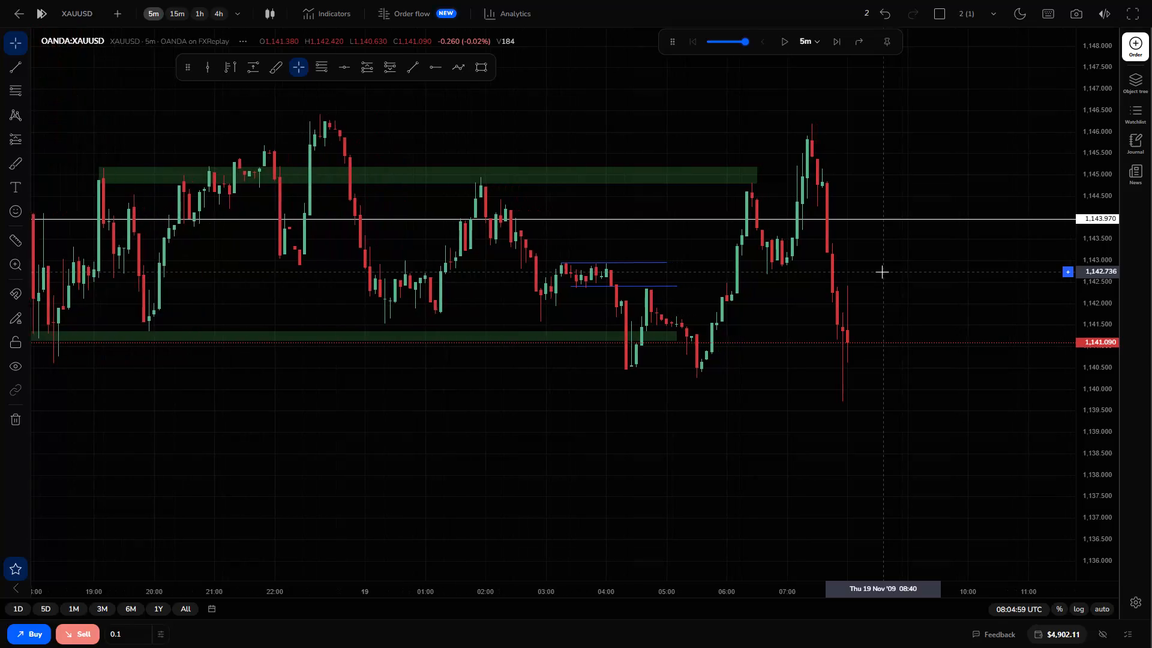
pyautogui.tripleClick(833, 40)
pyautogui.tripleClick(833, 40)
pyautogui.tripleClick(833, 40)
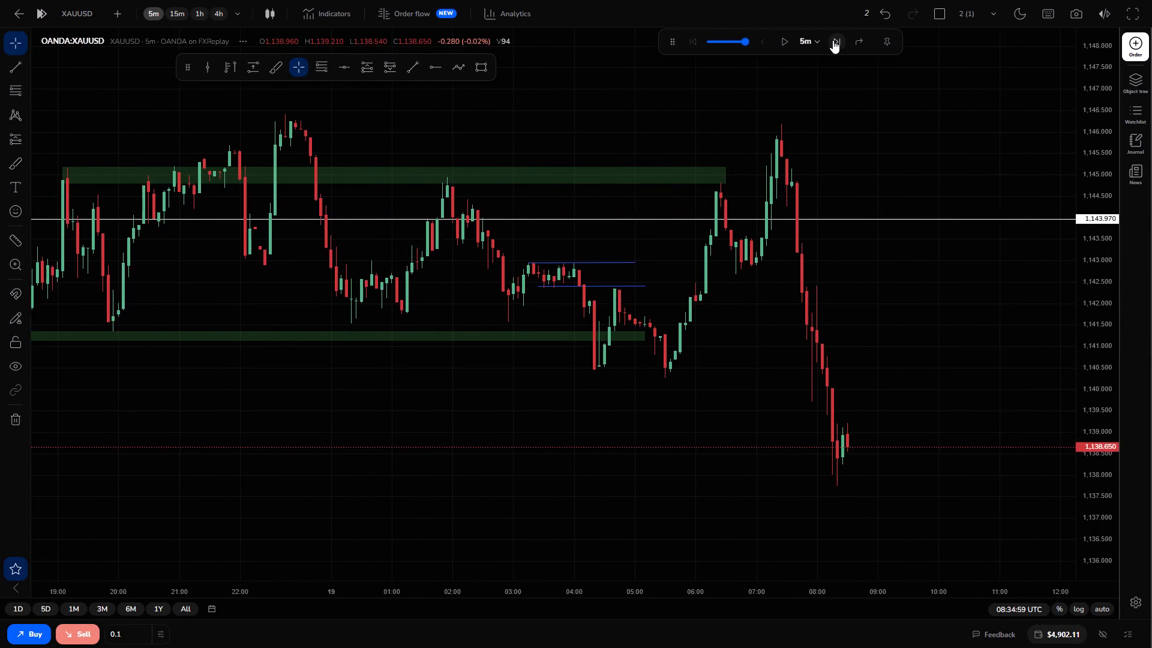
pyautogui.tripleClick(833, 40)
pyautogui.doubleClick(833, 40)
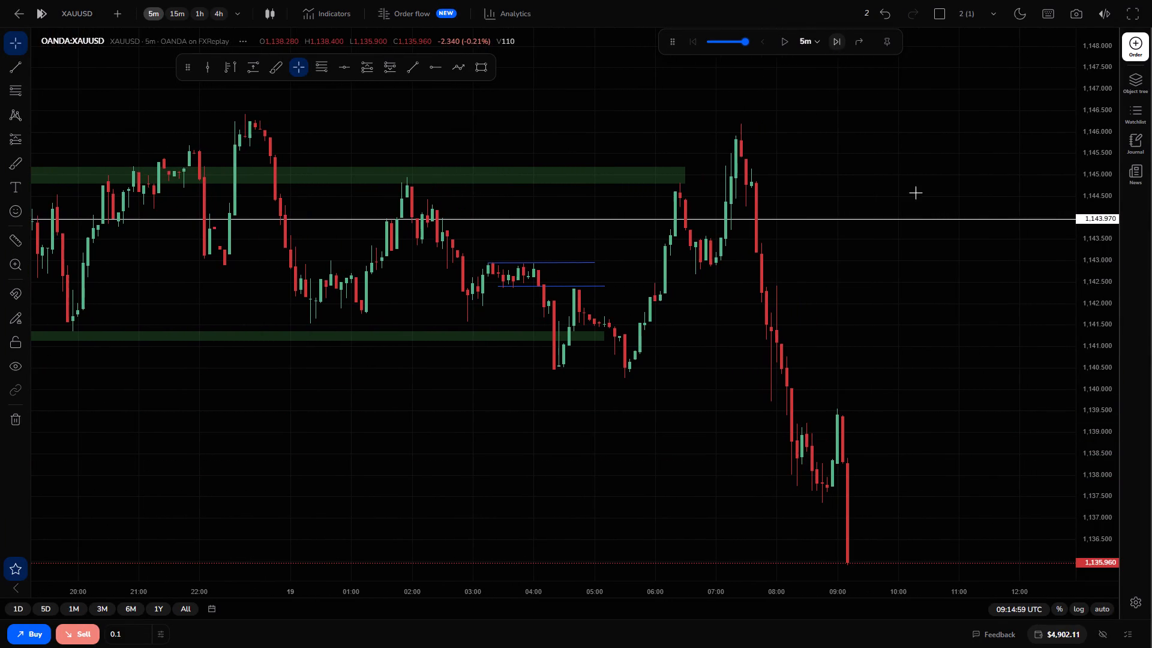
# Reshape the green zone near 1,141 to cover about 1,140.631 to 1,141.598 and extend it to 10:00 on 19 November.
pyautogui.moveTo(654, 274); pyautogui.dragTo(793, 238)
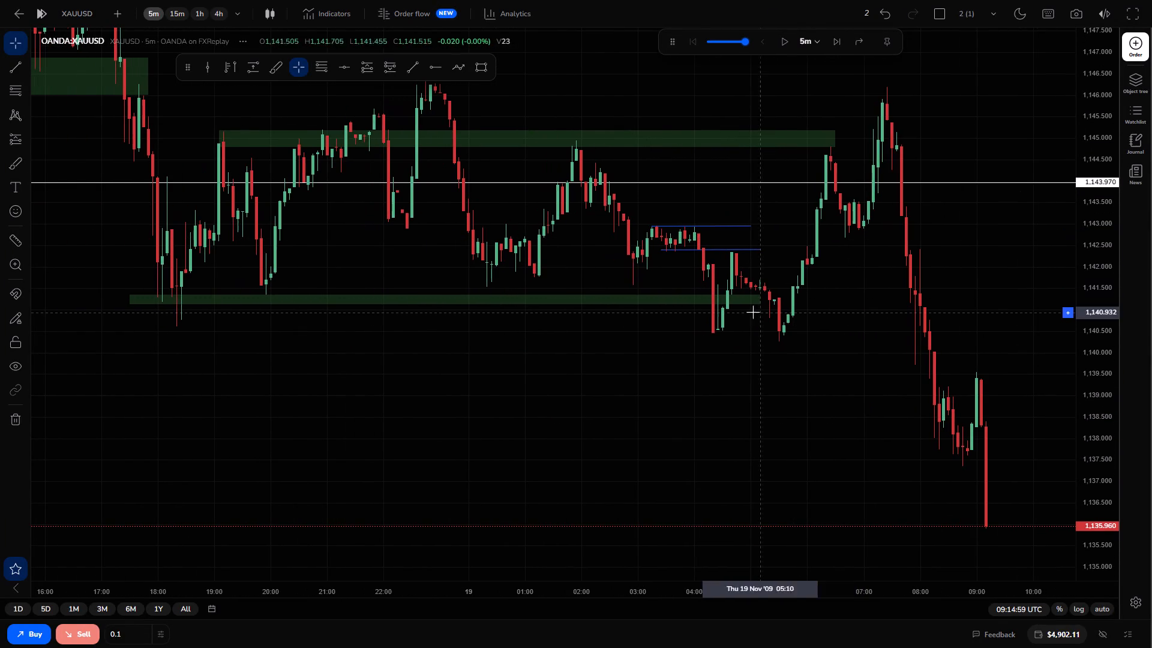
pyautogui.moveTo(745, 304); pyautogui.dragTo(746, 325)
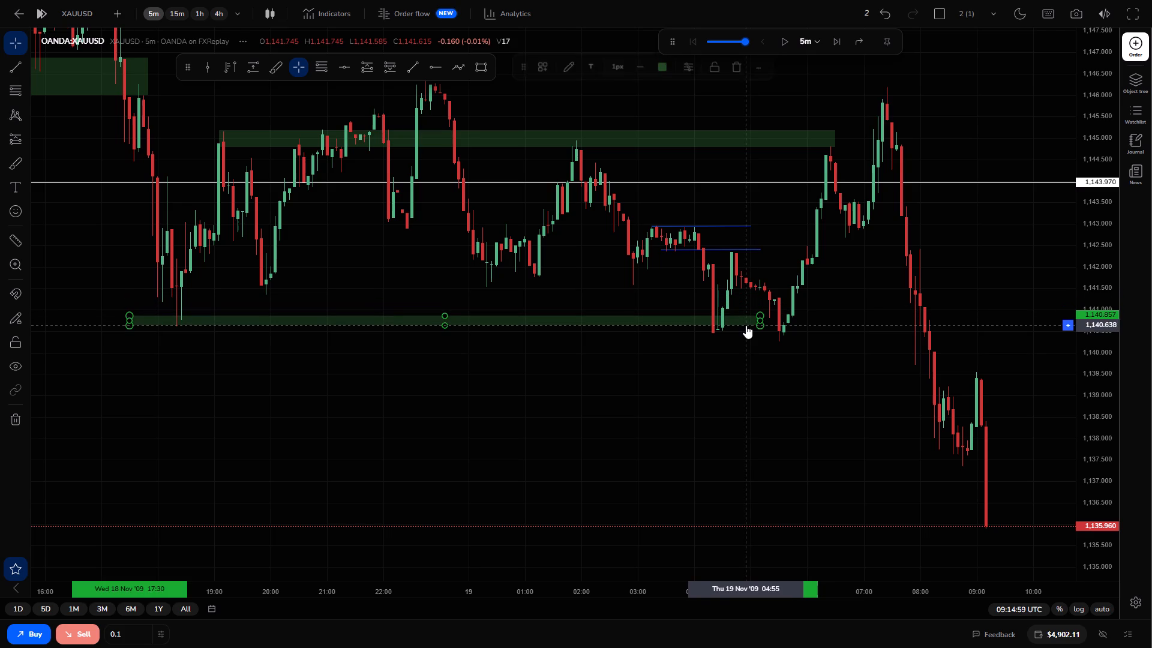
pyautogui.moveTo(760, 313); pyautogui.dragTo(755, 281)
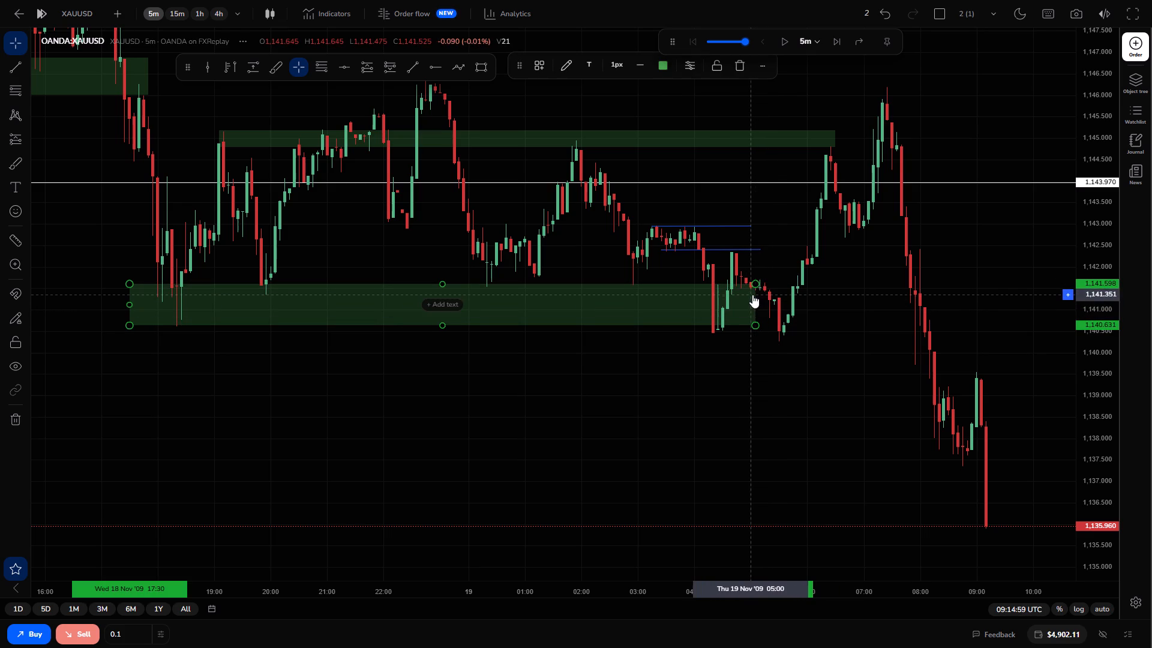
pyautogui.moveTo(754, 305); pyautogui.dragTo(1032, 287)
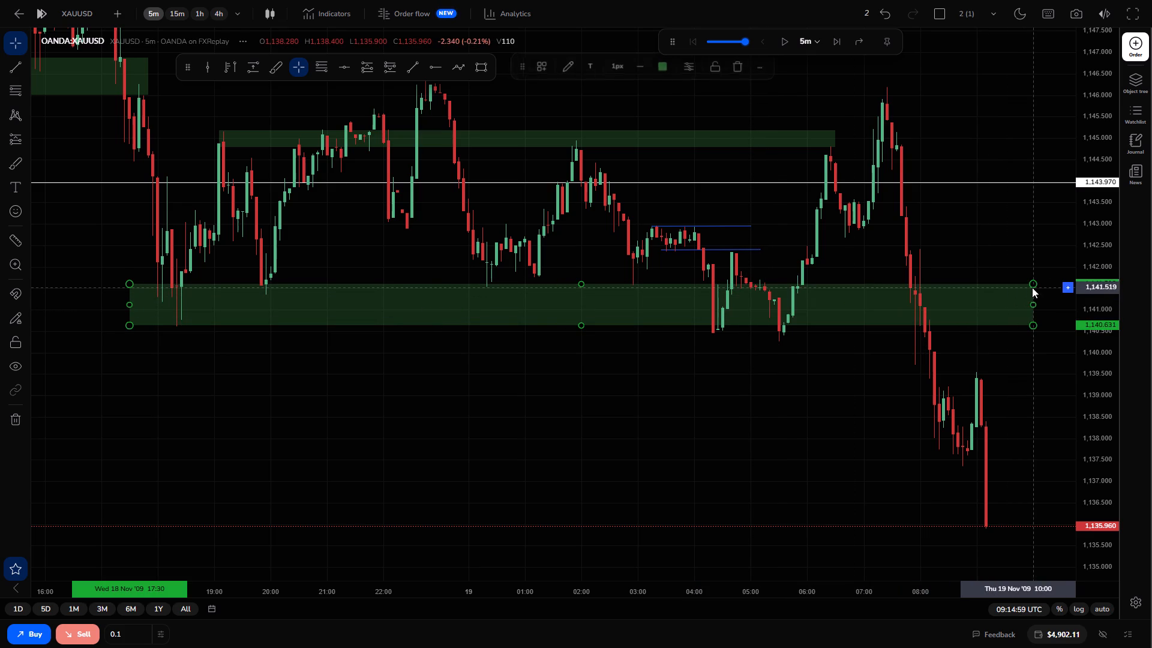
# Examine the November price action on the 4h chart, and return to the 5m timeframe.
pyautogui.moveTo(833, 368); pyautogui.dragTo(743, 370)
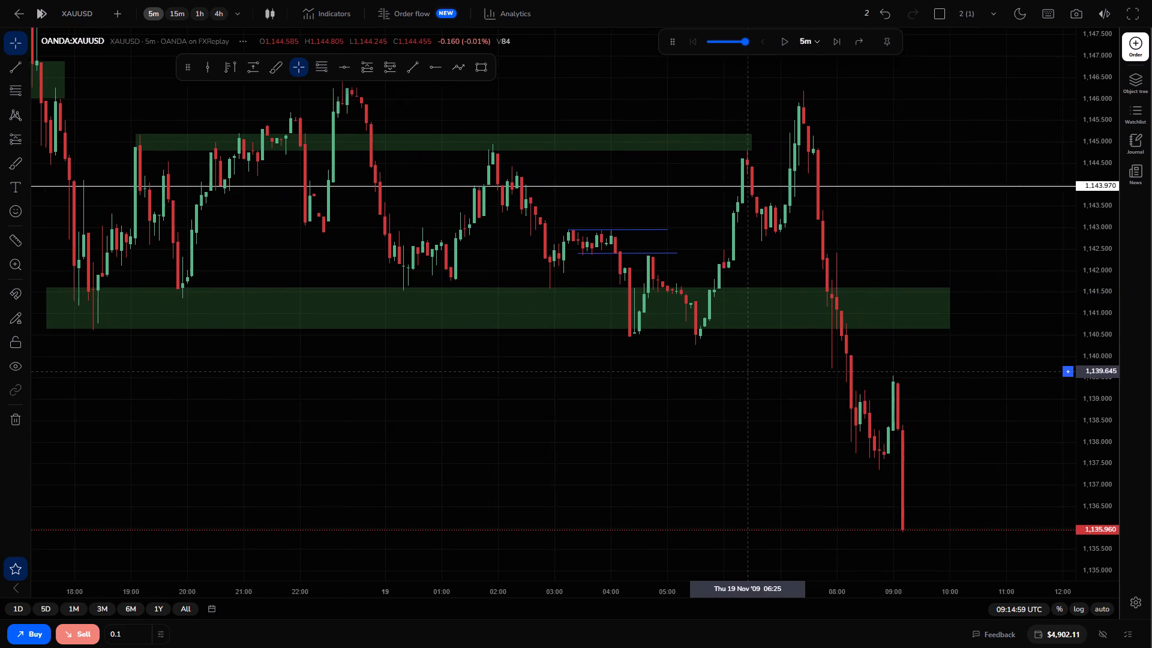
pyautogui.moveTo(743, 370); pyautogui.dragTo(743, 369)
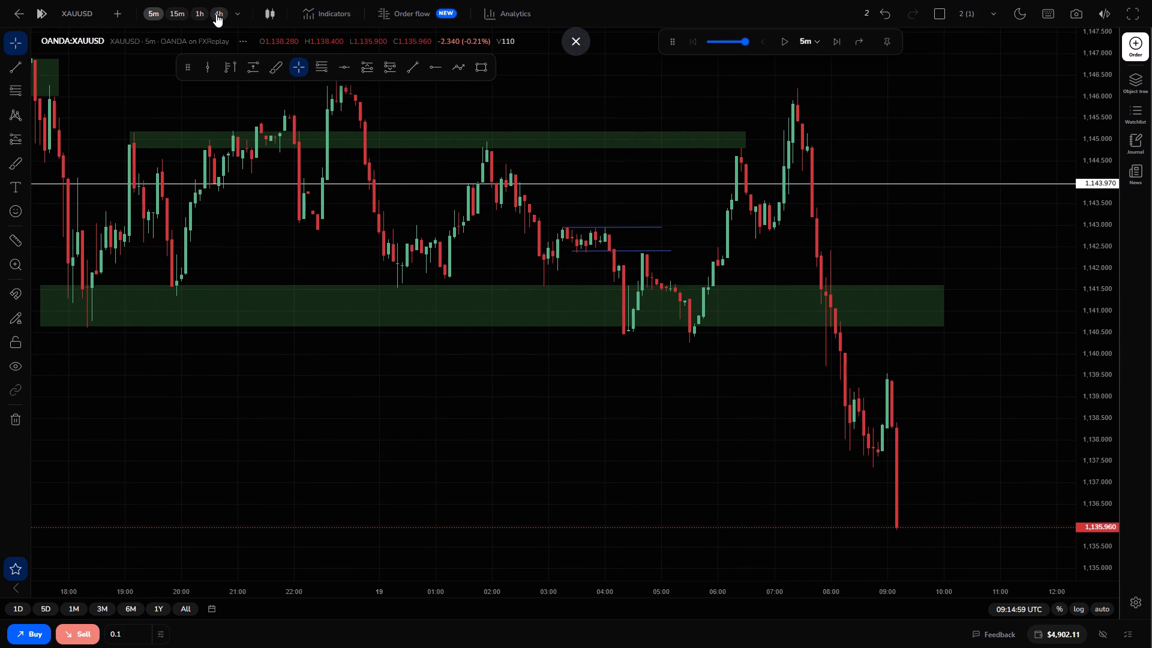
pyautogui.click(216, 14)
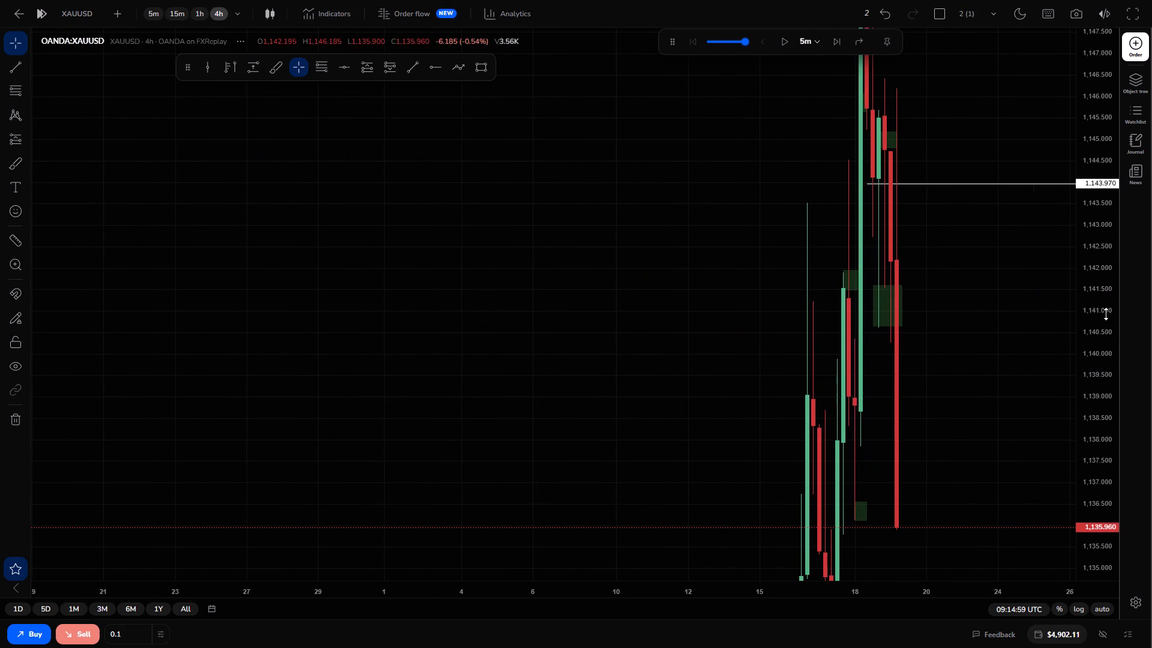
pyautogui.moveTo(1094, 297); pyautogui.dragTo(1100, 614)
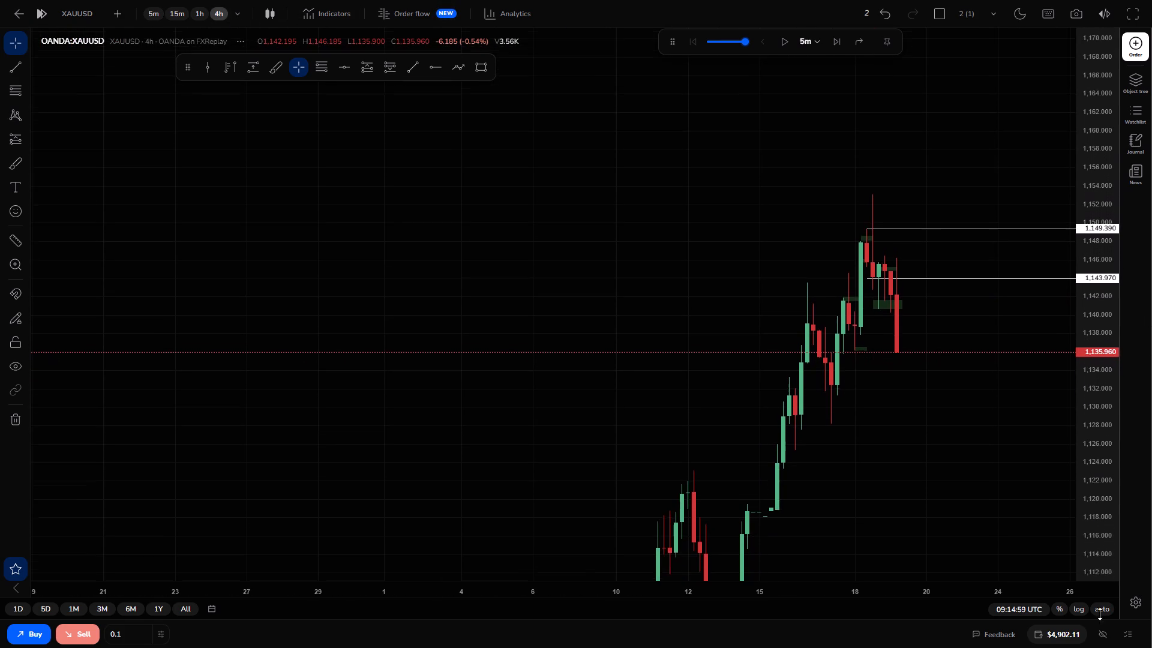
pyautogui.moveTo(1100, 614); pyautogui.dragTo(1100, 647)
pyautogui.moveTo(845, 561); pyautogui.dragTo(902, 349)
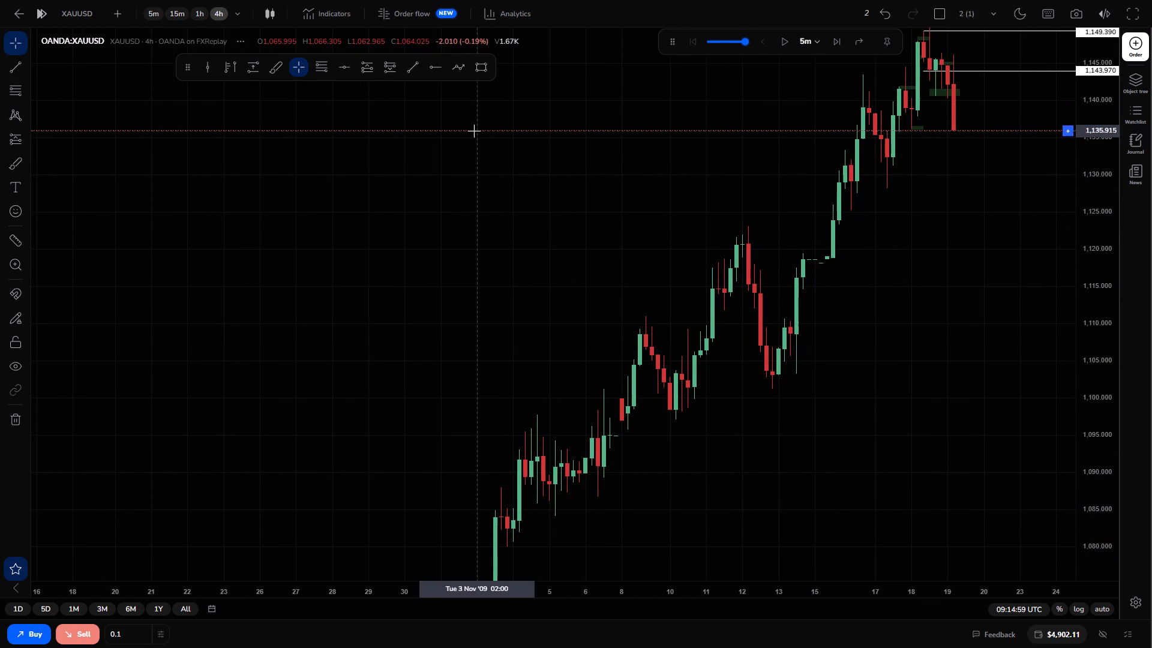
pyautogui.click(151, 9)
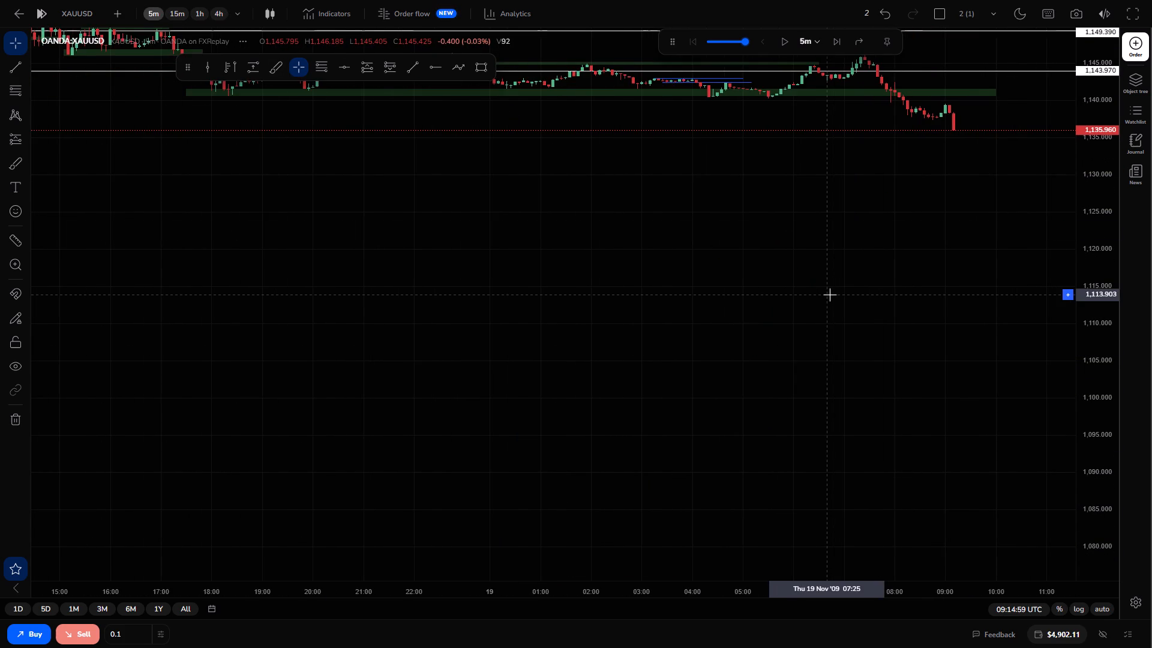
# Draw a horizontal ray at about 1,137.365 from the low near 08:35 on 19 November.
pyautogui.moveTo(1107, 380); pyautogui.dragTo(1092, 297)
pyautogui.moveTo(914, 201); pyautogui.dragTo(895, 453)
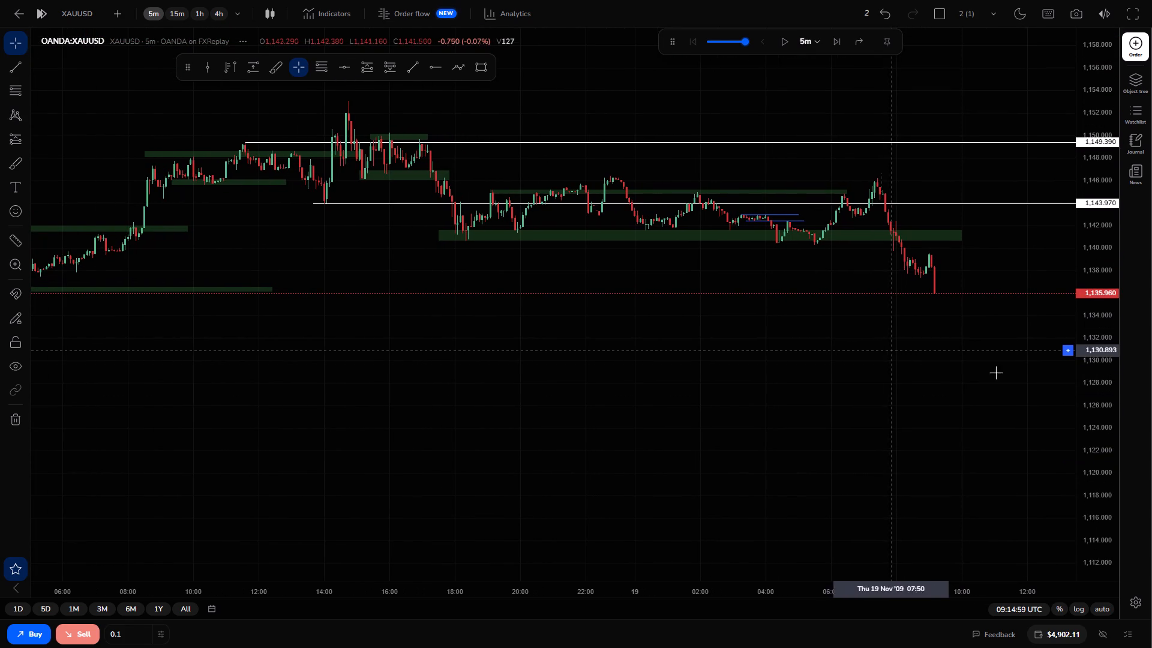
pyautogui.moveTo(1089, 398); pyautogui.dragTo(1057, 208)
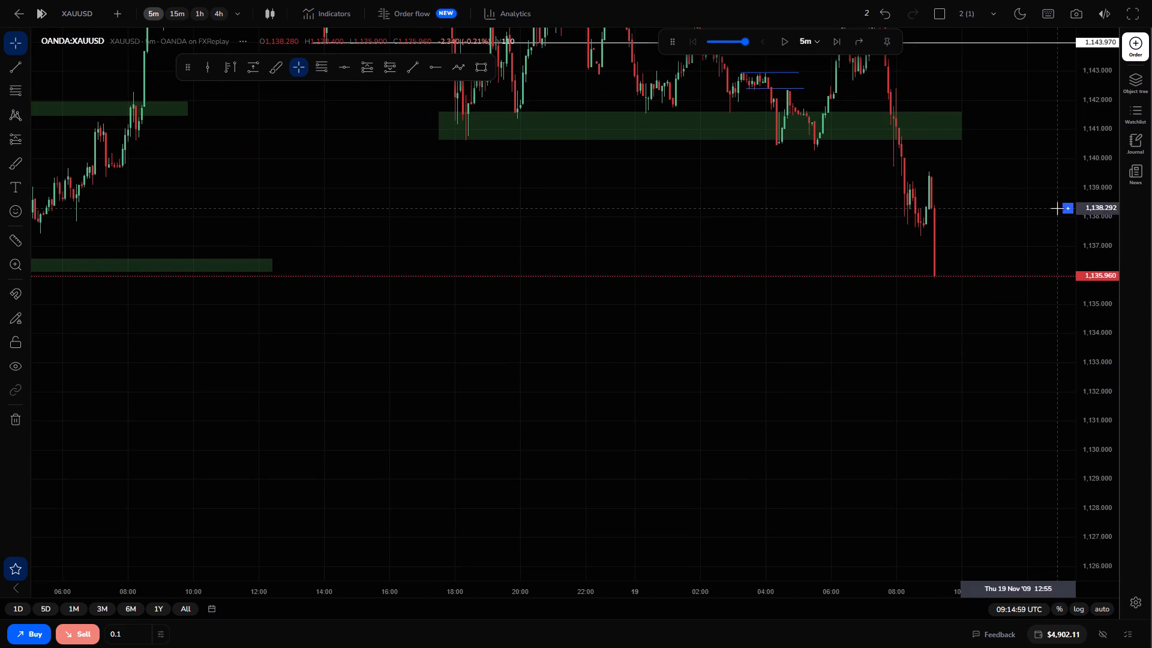
pyautogui.moveTo(984, 218); pyautogui.dragTo(953, 328)
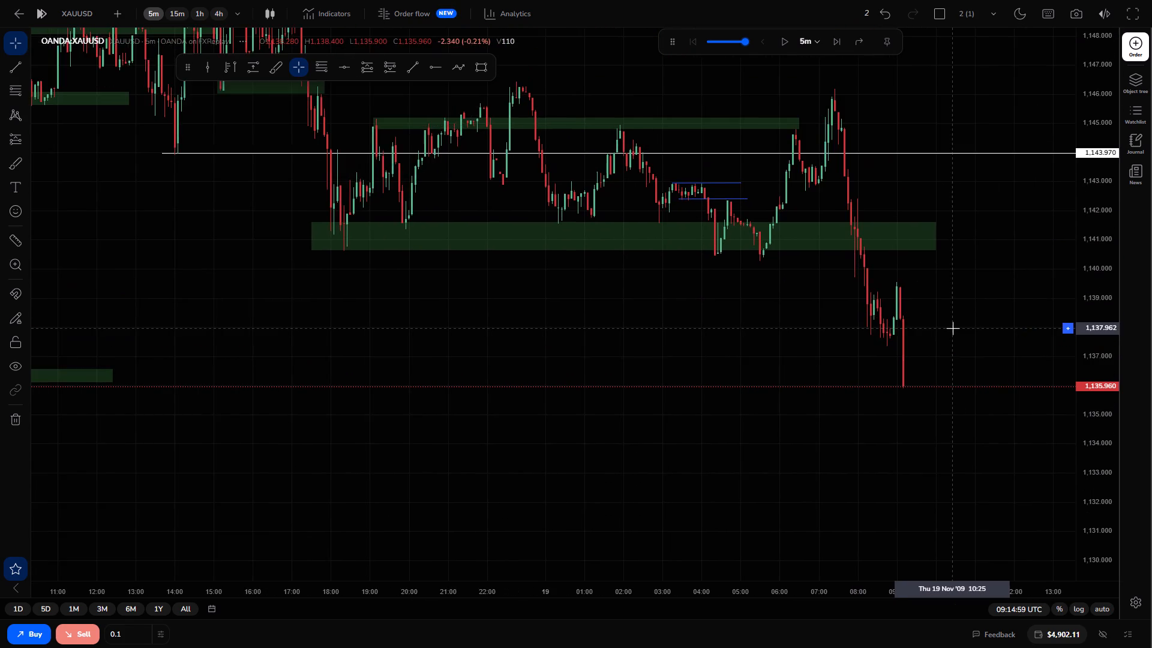
pyautogui.click(424, 62)
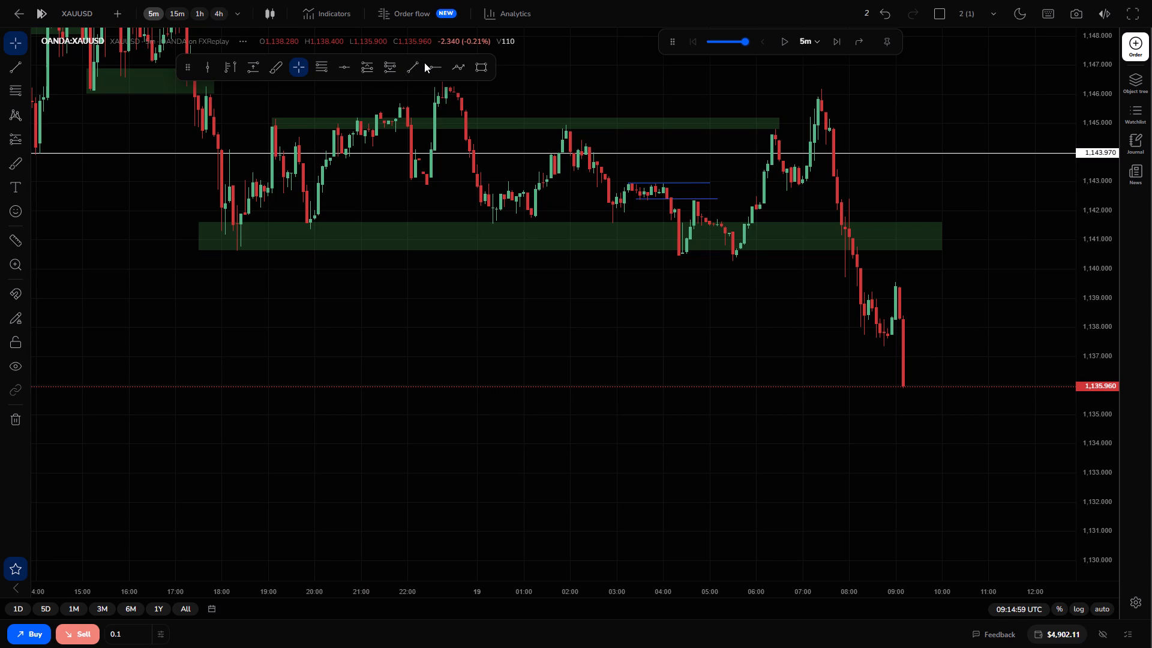
pyautogui.click(430, 64)
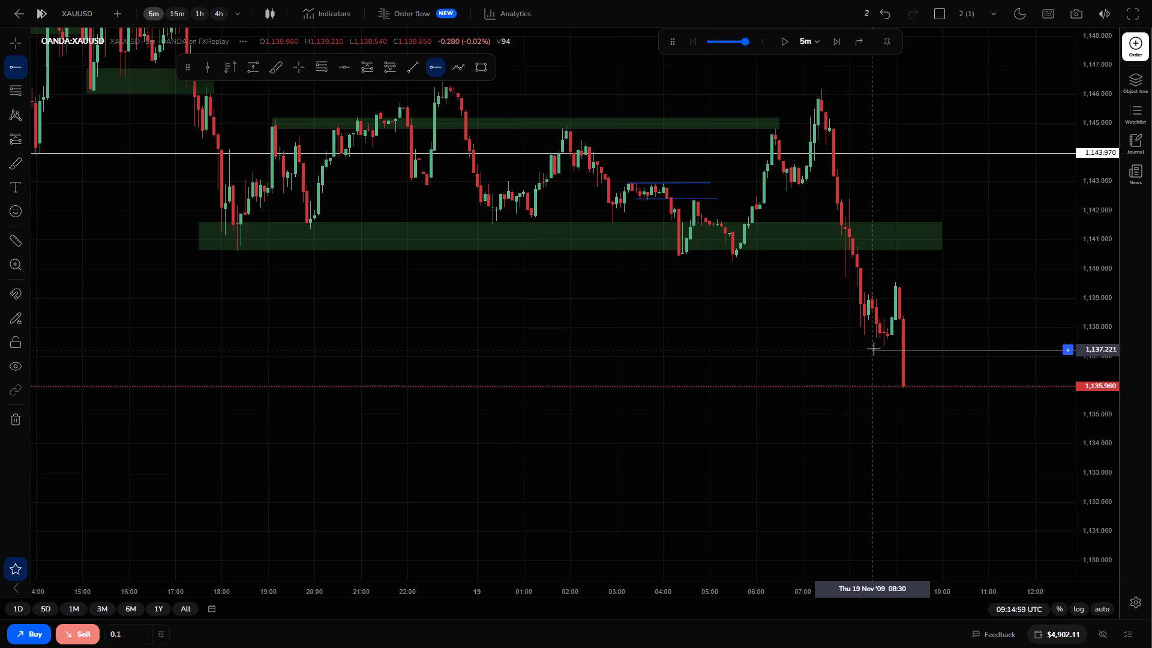
pyautogui.click(875, 346)
pyautogui.click(809, 104)
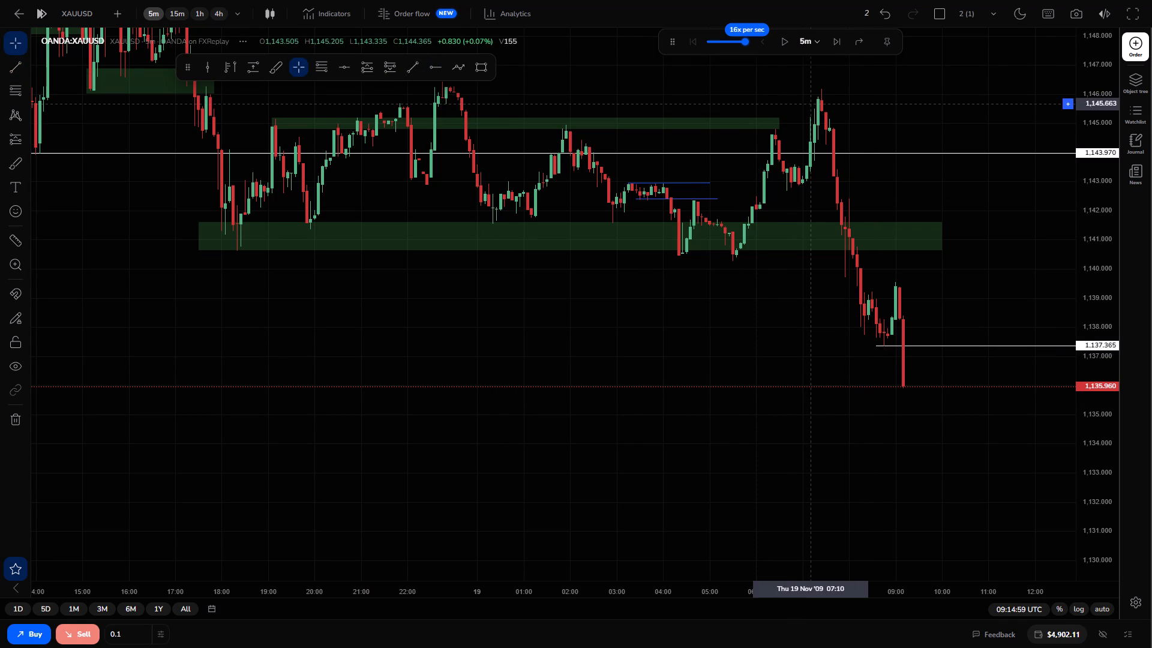
# Advance the replay in single 5m candles to about 09:40 UTC on 19 November.
pyautogui.tripleClick(833, 42)
pyautogui.tripleClick(833, 42)
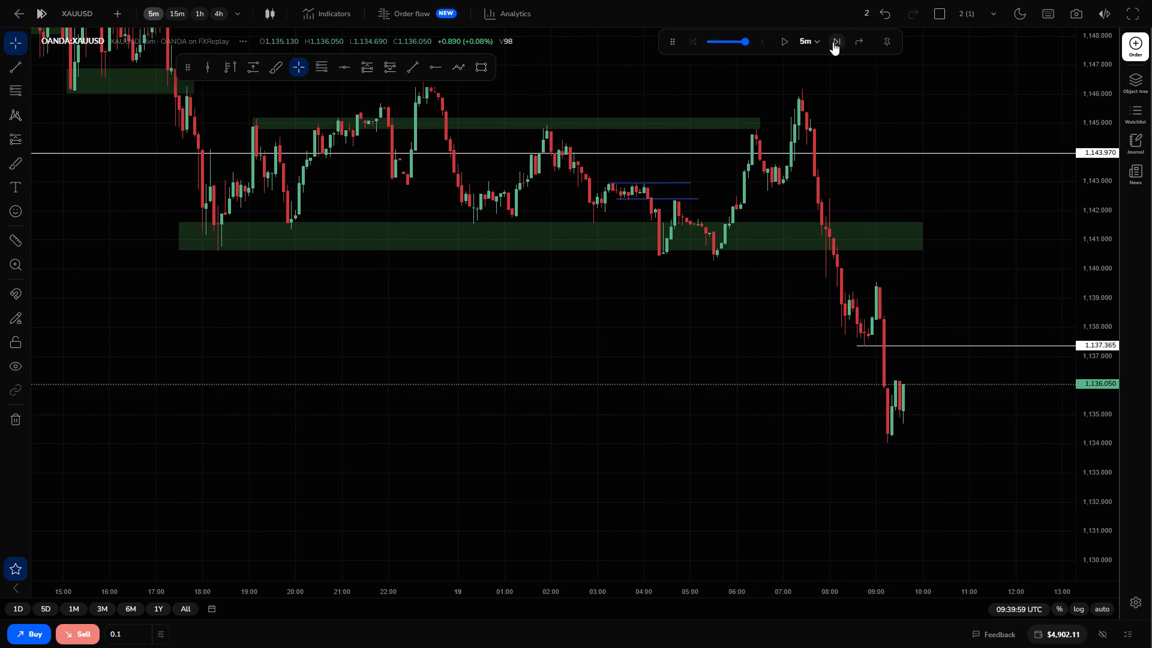
# Advance the replay in single 5m candles to about 11:40 UTC on 19 November.
pyautogui.tripleClick(833, 42)
pyautogui.tripleClick(833, 42)
pyautogui.doubleClick(833, 42)
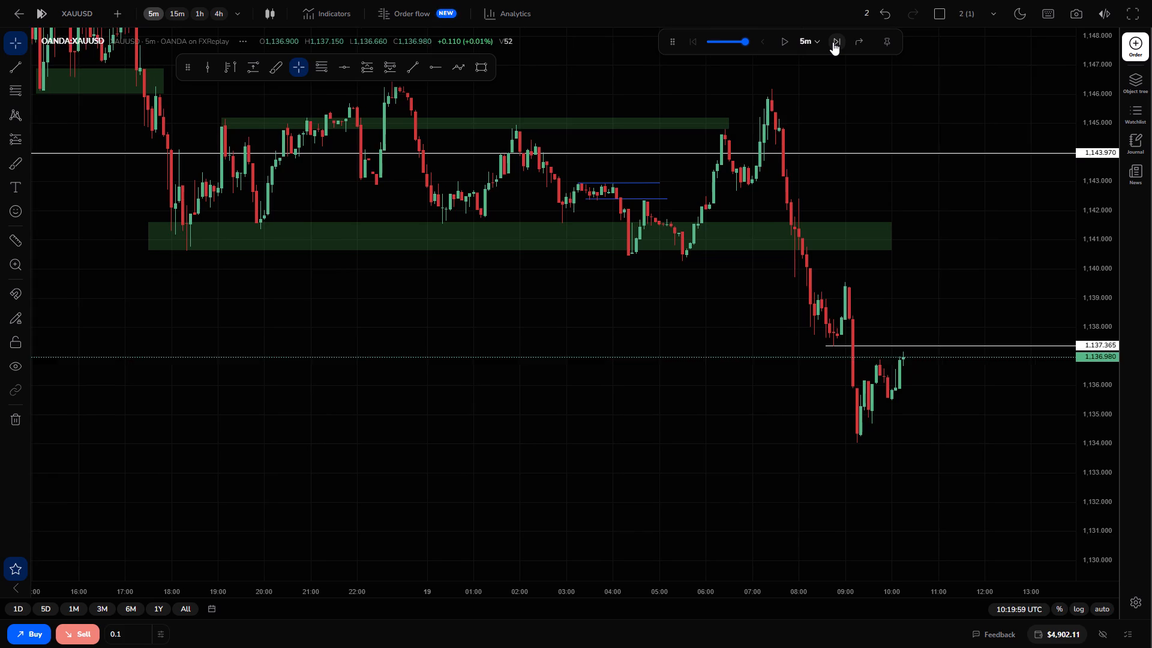
pyautogui.doubleClick(833, 42)
pyautogui.tripleClick(833, 42)
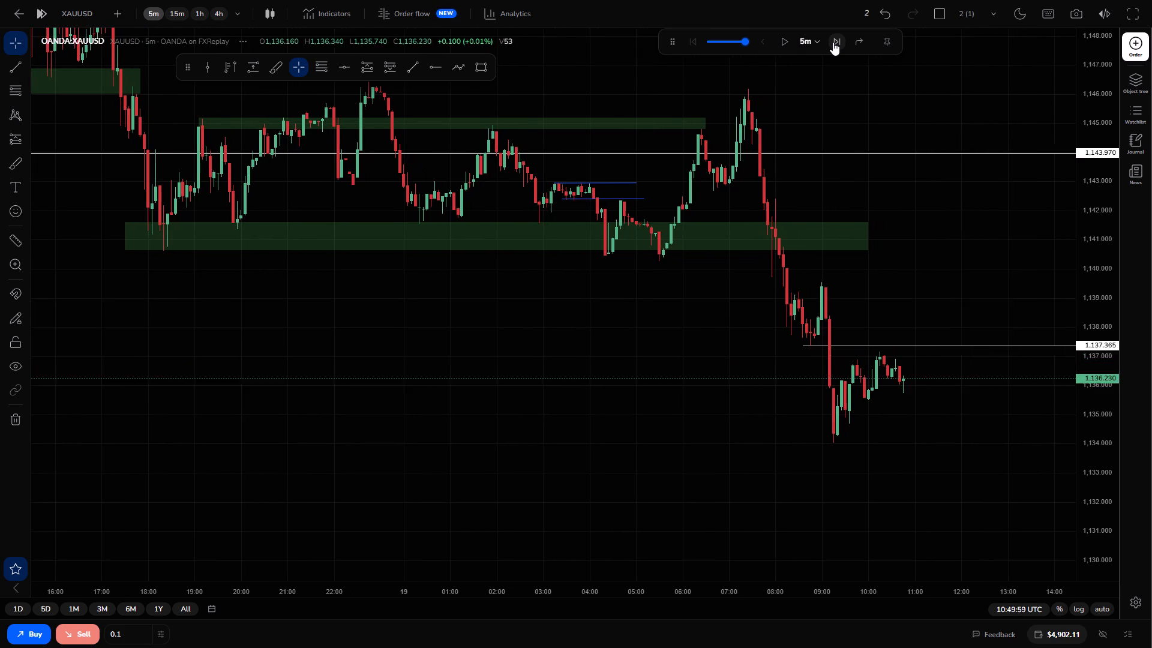
pyautogui.tripleClick(833, 42)
pyautogui.tripleClick(833, 42)
pyautogui.tripleClick(833, 42)
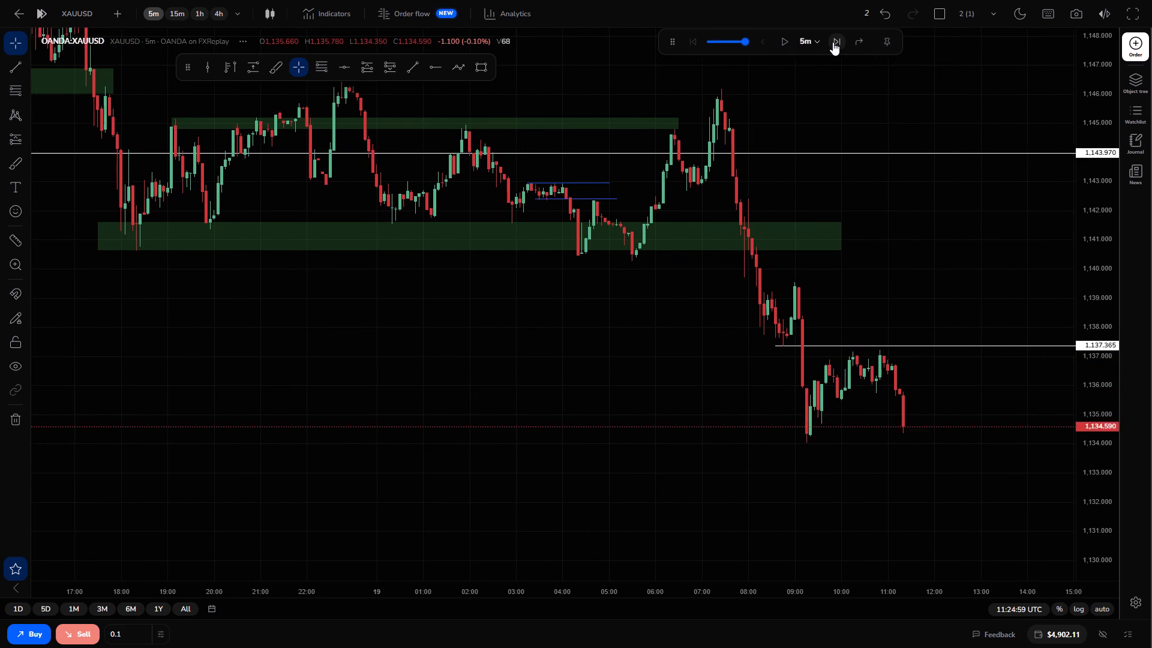
pyautogui.click(833, 42)
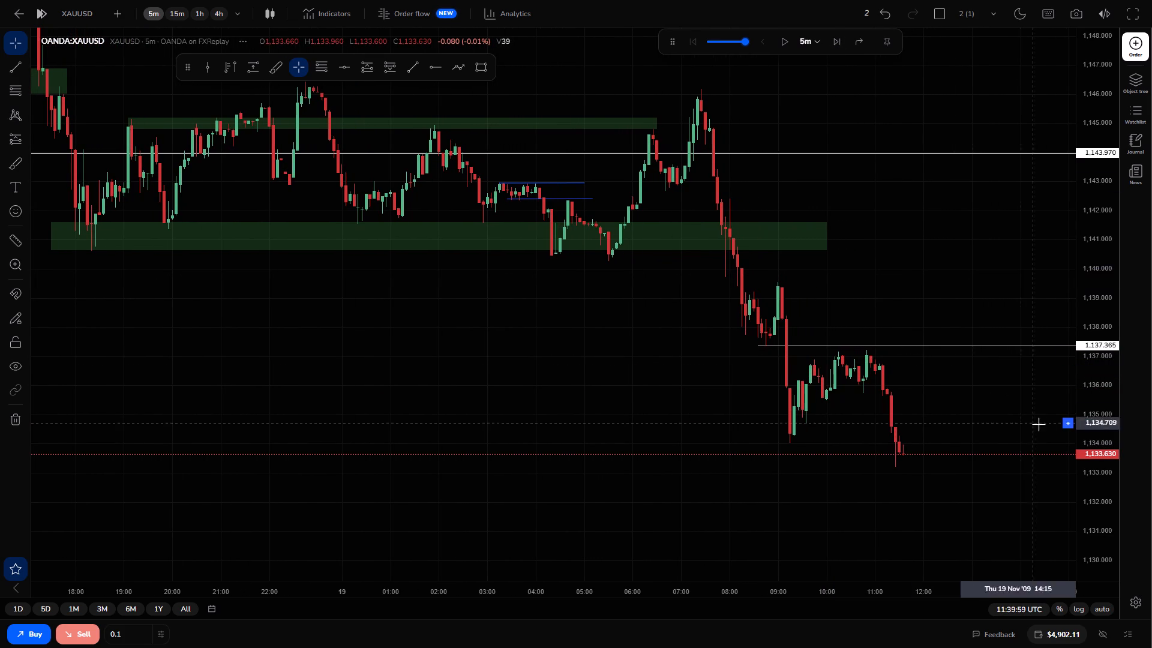
# Draw a green rectangle zone over the highs below the 1,137.365 ray, about 1,136.906 to 1,137.160, from 09:50 to about 12:55.
pyautogui.moveTo(1092, 424); pyautogui.dragTo(1047, 328)
pyautogui.moveTo(910, 442); pyautogui.dragTo(908, 336)
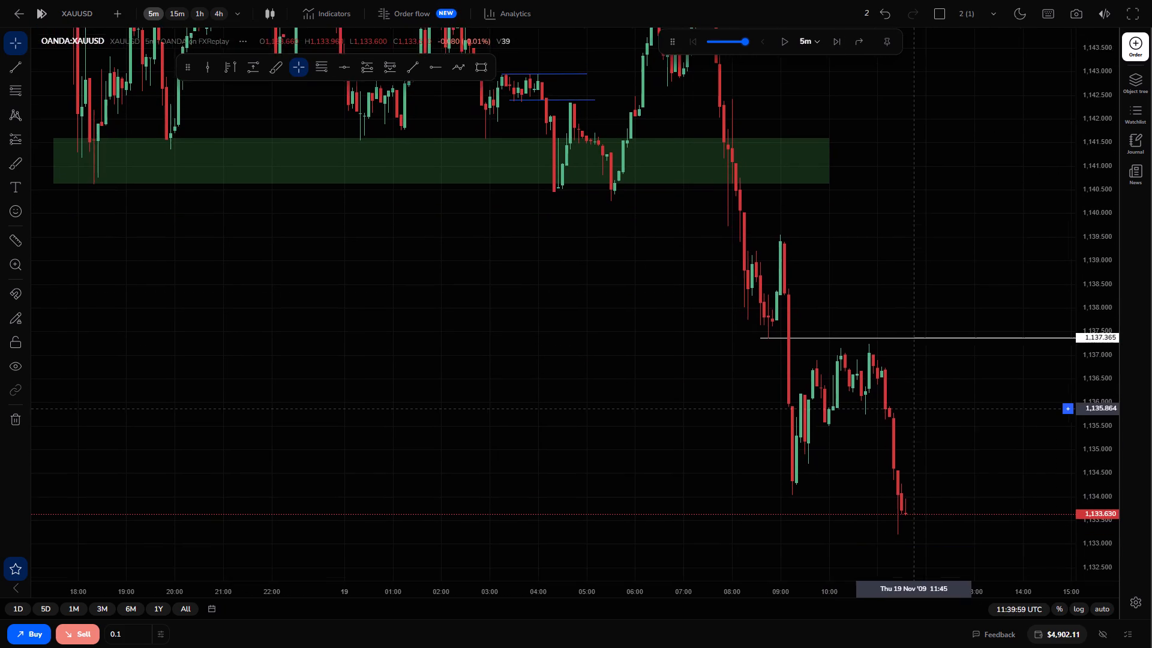
pyautogui.moveTo(908, 336); pyautogui.dragTo(908, 317)
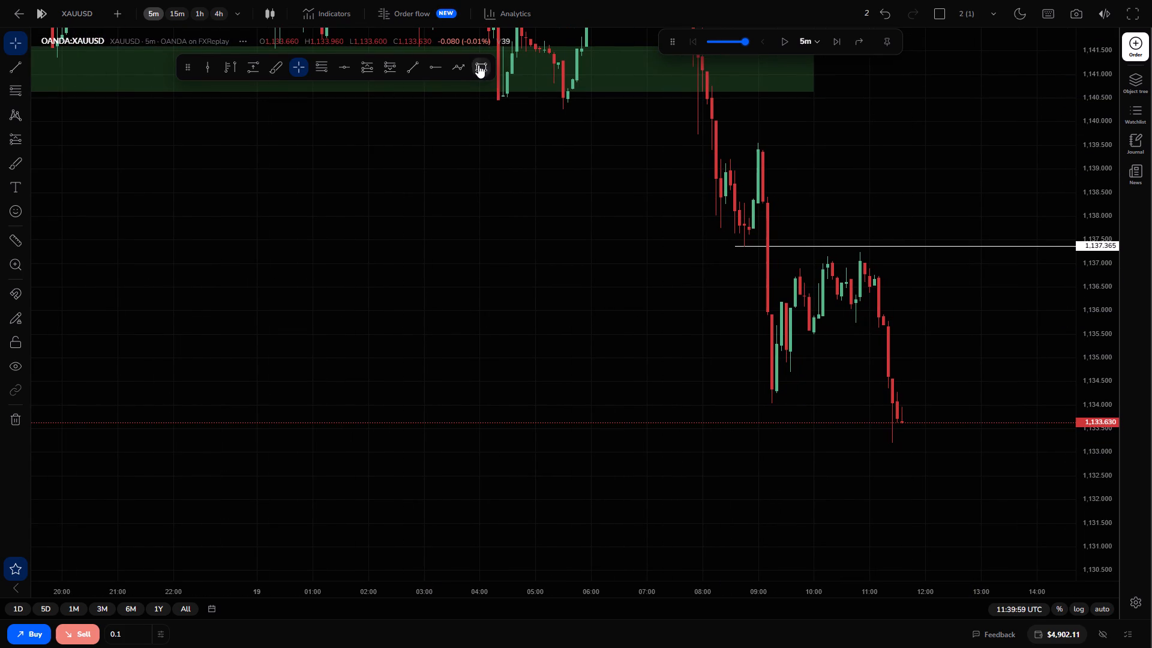
pyautogui.click(478, 65)
pyautogui.moveTo(805, 256); pyautogui.dragTo(976, 268)
pyautogui.moveTo(976, 268); pyautogui.dragTo(944, 381)
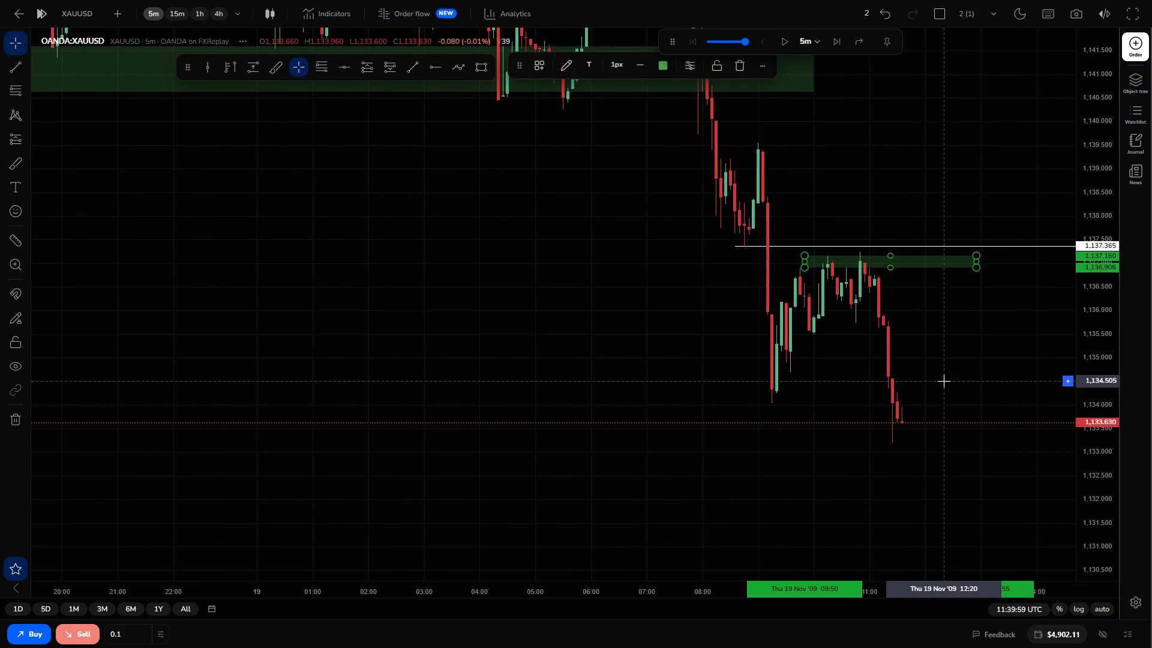
# Draw a second green rectangle zone from 09:45 to about 12:30, covering about 1,135.47 to 1,135.71.
pyautogui.moveTo(944, 381); pyautogui.dragTo(797, 370)
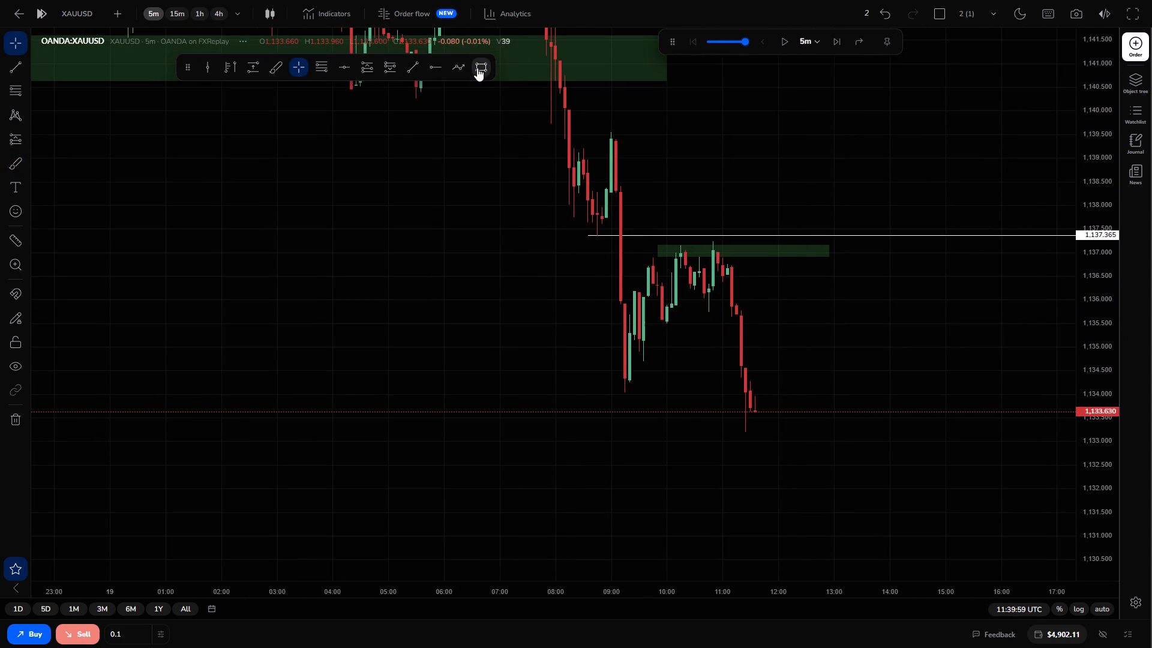
pyautogui.click(477, 68)
pyautogui.moveTo(651, 313); pyautogui.dragTo(651, 315)
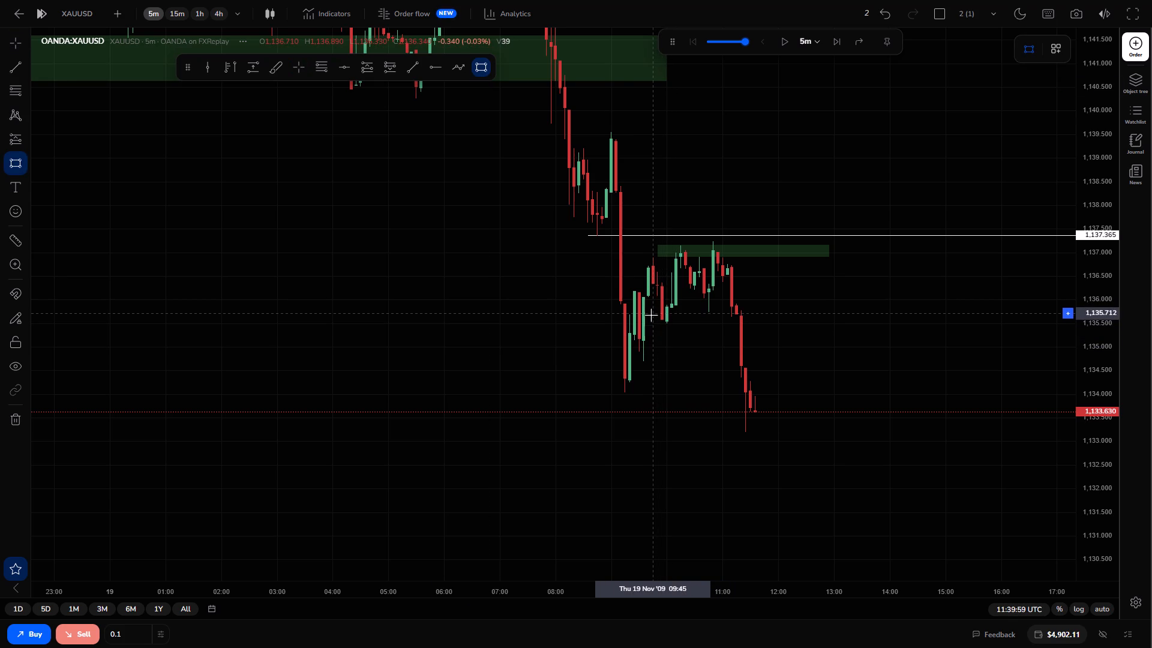
pyautogui.moveTo(651, 315); pyautogui.dragTo(806, 325)
pyautogui.moveTo(806, 325); pyautogui.dragTo(785, 356)
pyautogui.click(785, 356)
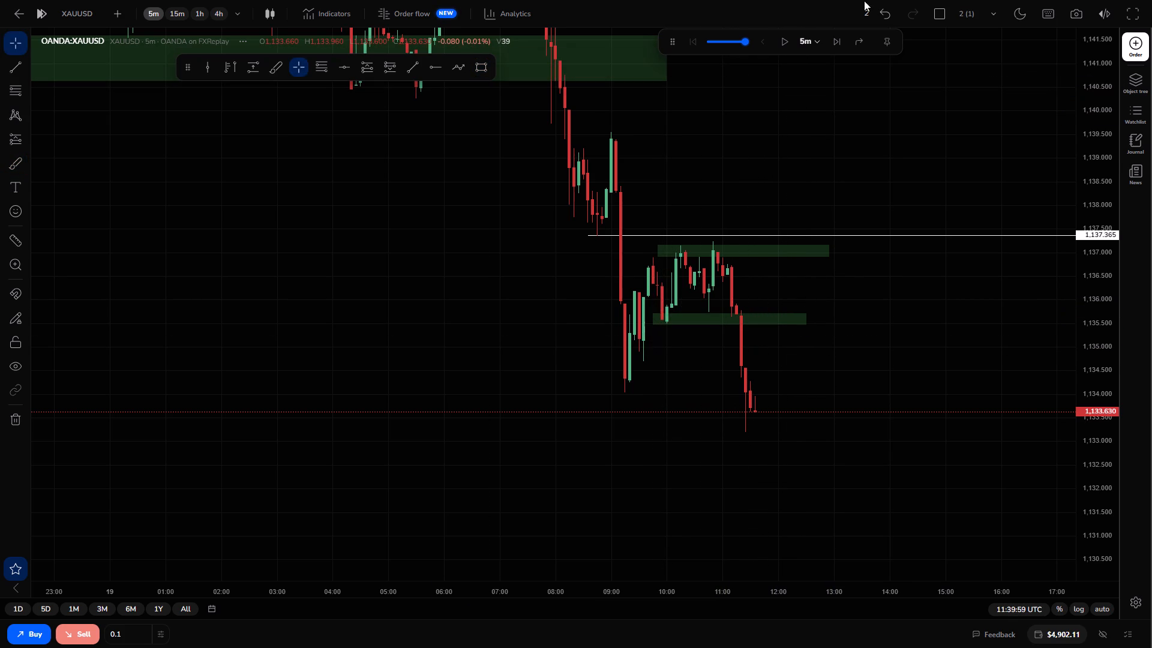
# Advance the replay two 5m candles to about 11:50 UTC and buy 0.1 lots of XAUUSD at market.
pyautogui.click(836, 43)
pyautogui.click(836, 43)
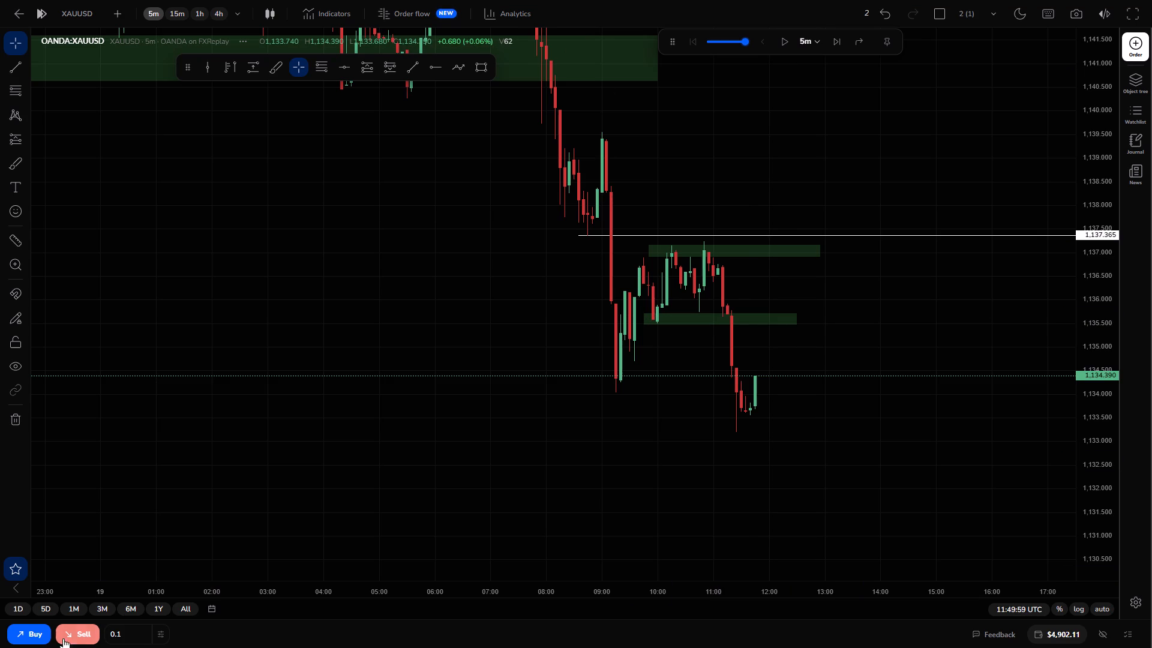
pyautogui.click(43, 634)
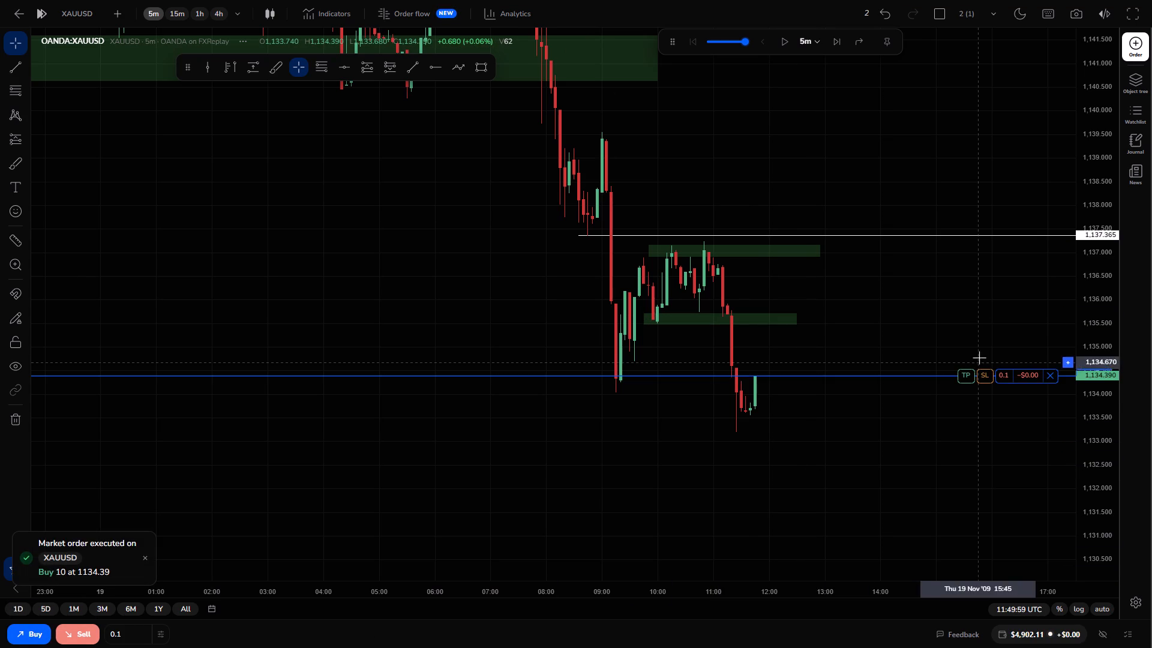
# Set the long position's take profit at about 1,137.554 and its stop loss at about 1,132.828.
pyautogui.moveTo(969, 374); pyautogui.dragTo(943, 243)
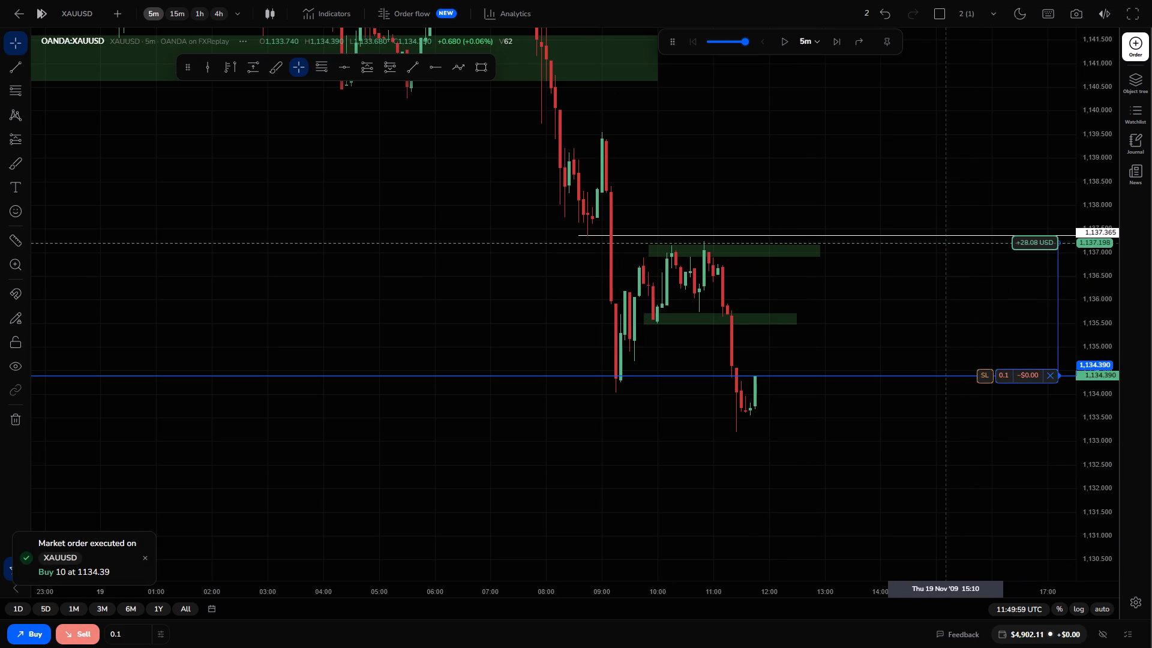
pyautogui.moveTo(943, 243); pyautogui.dragTo(939, 226)
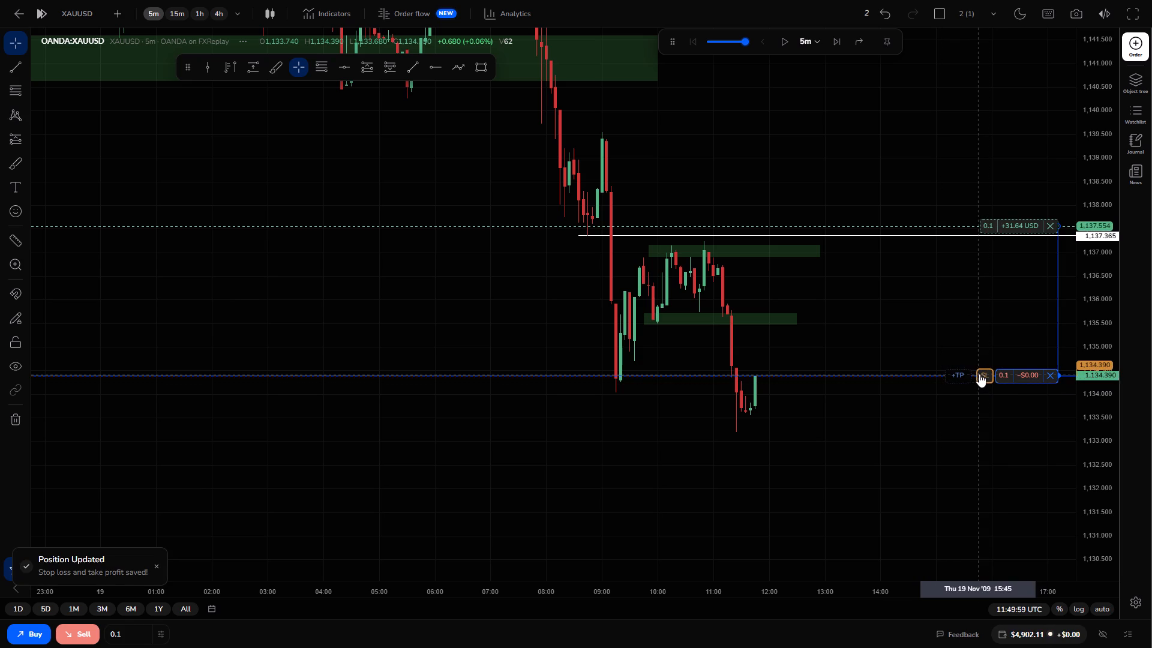
pyautogui.moveTo(979, 374); pyautogui.dragTo(987, 449)
# Advance the replay in single 5m candles to about 12:45 UTC with the long position open.
pyautogui.click(837, 35)
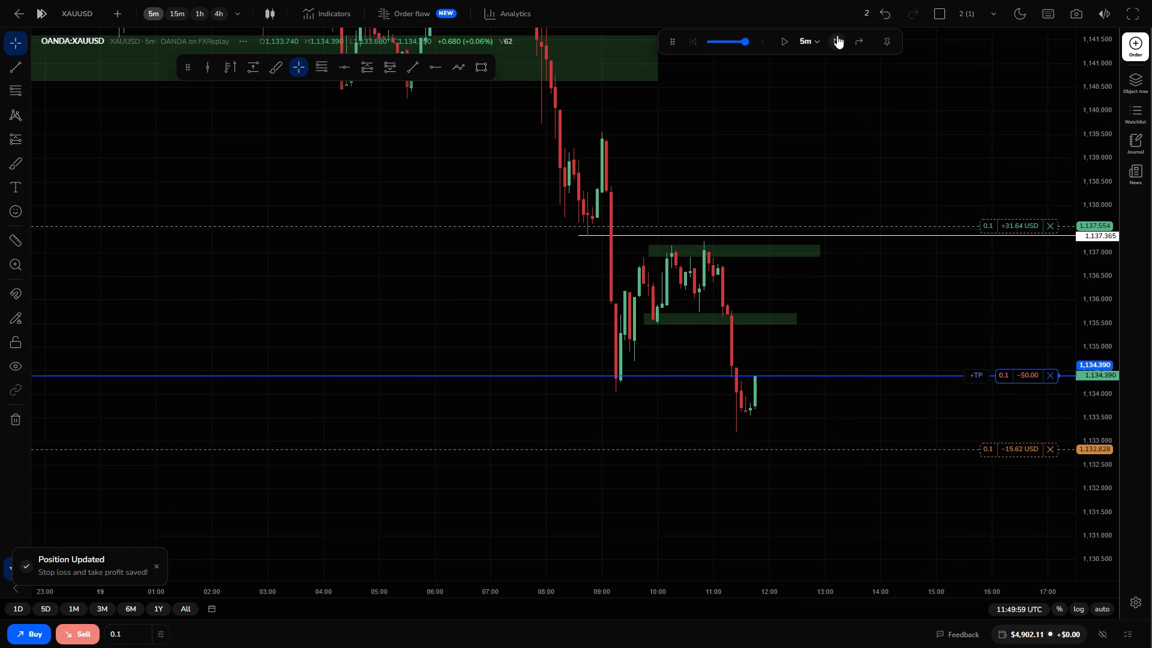
pyautogui.click(837, 35)
pyautogui.doubleClick(837, 35)
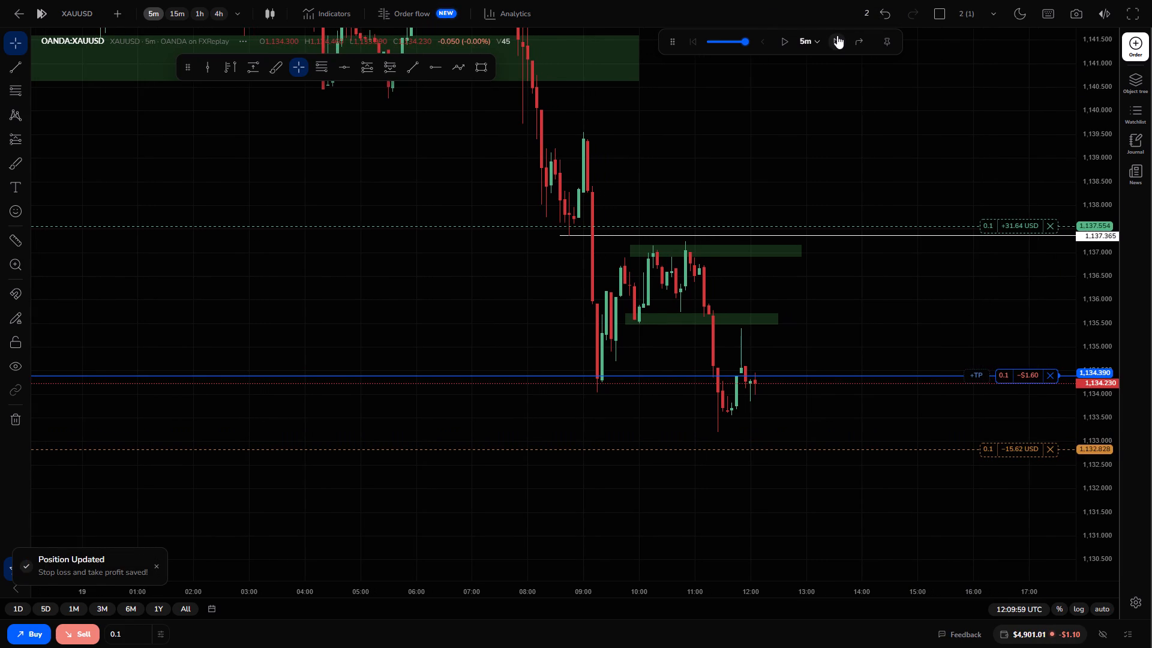
pyautogui.doubleClick(837, 35)
pyautogui.doubleClick(837, 35)
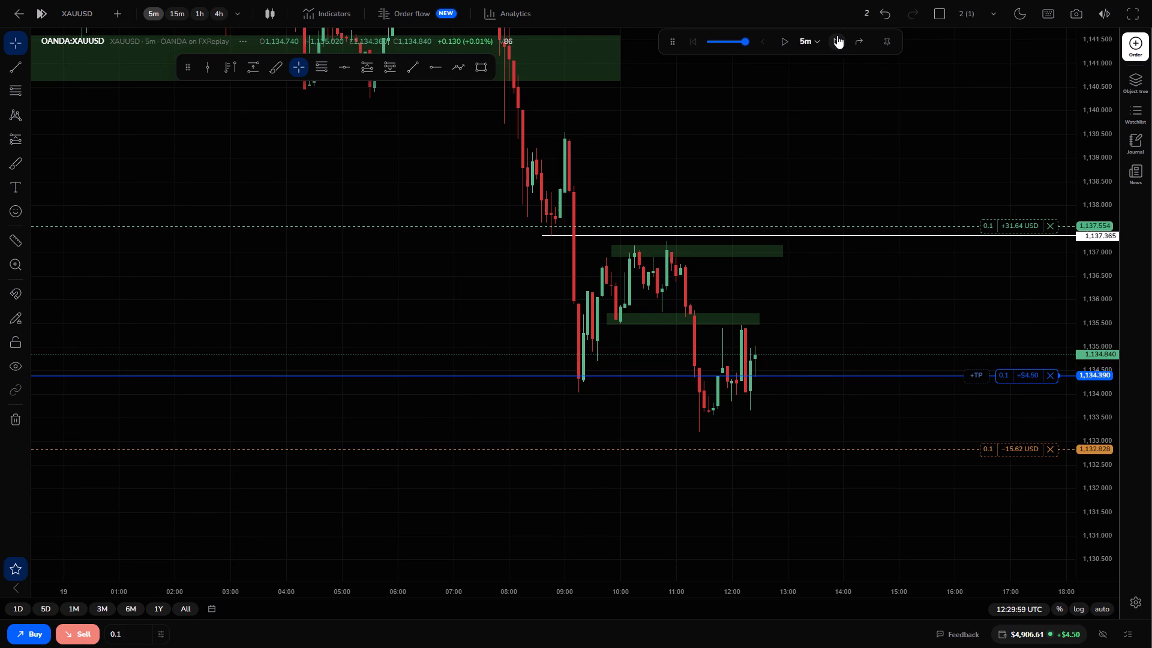
pyautogui.click(837, 35)
pyautogui.doubleClick(837, 35)
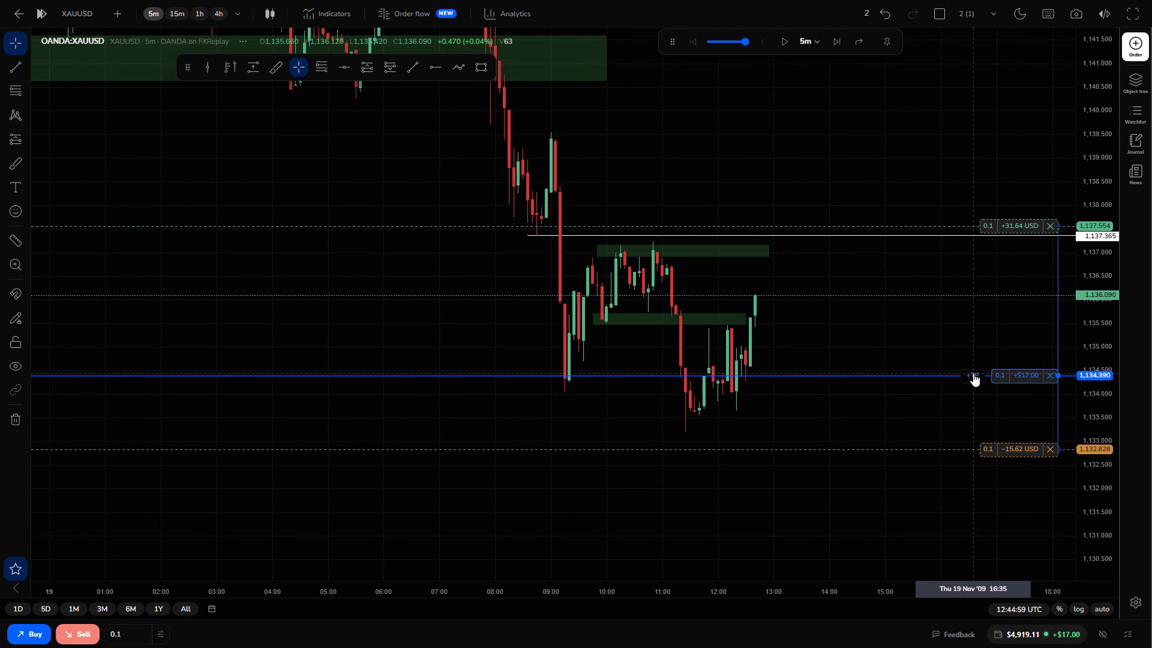
# Add a second take profit at about 1,136.715 for 0.05 lots and move the stop loss to about 1,134.911.
pyautogui.moveTo(973, 373); pyautogui.dragTo(943, 265)
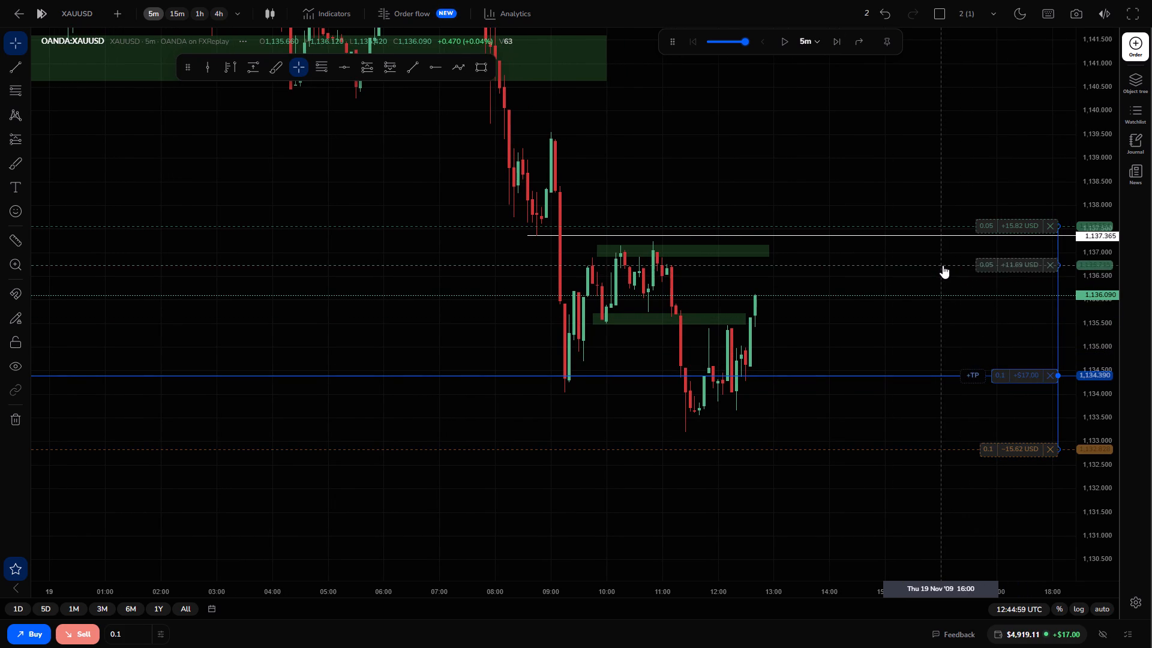
pyautogui.moveTo(943, 265); pyautogui.dragTo(942, 266)
pyautogui.moveTo(1009, 443); pyautogui.dragTo(980, 351)
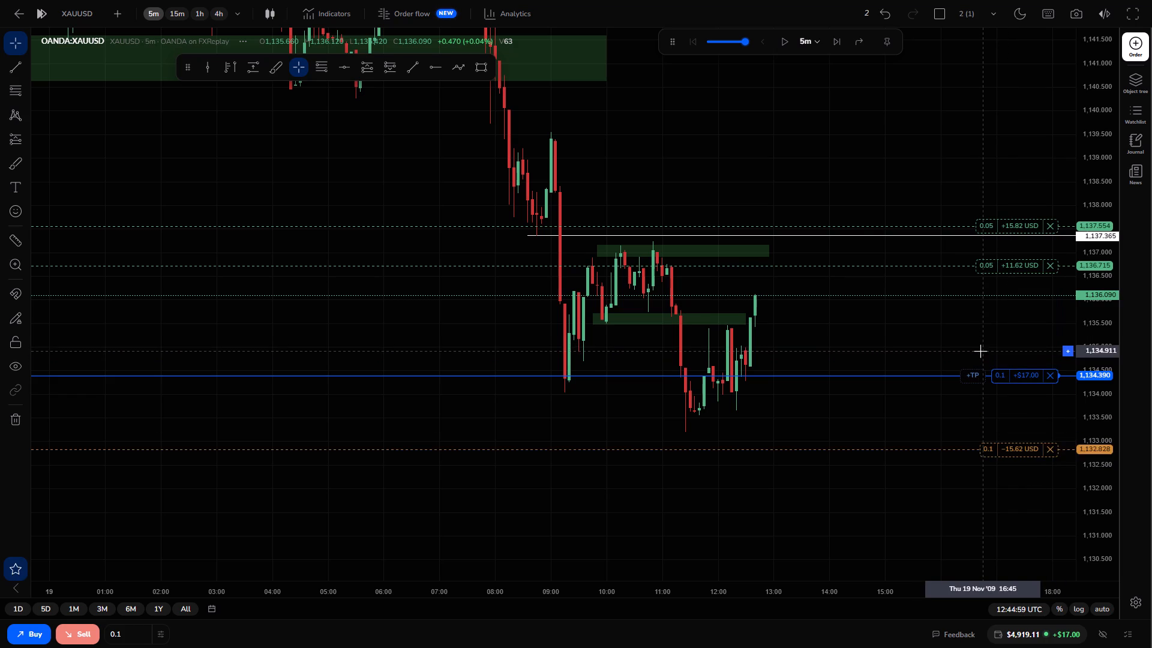
# Play the replay automatically and pause it at about 13:30 UTC on 19 November.
pyautogui.click(781, 44)
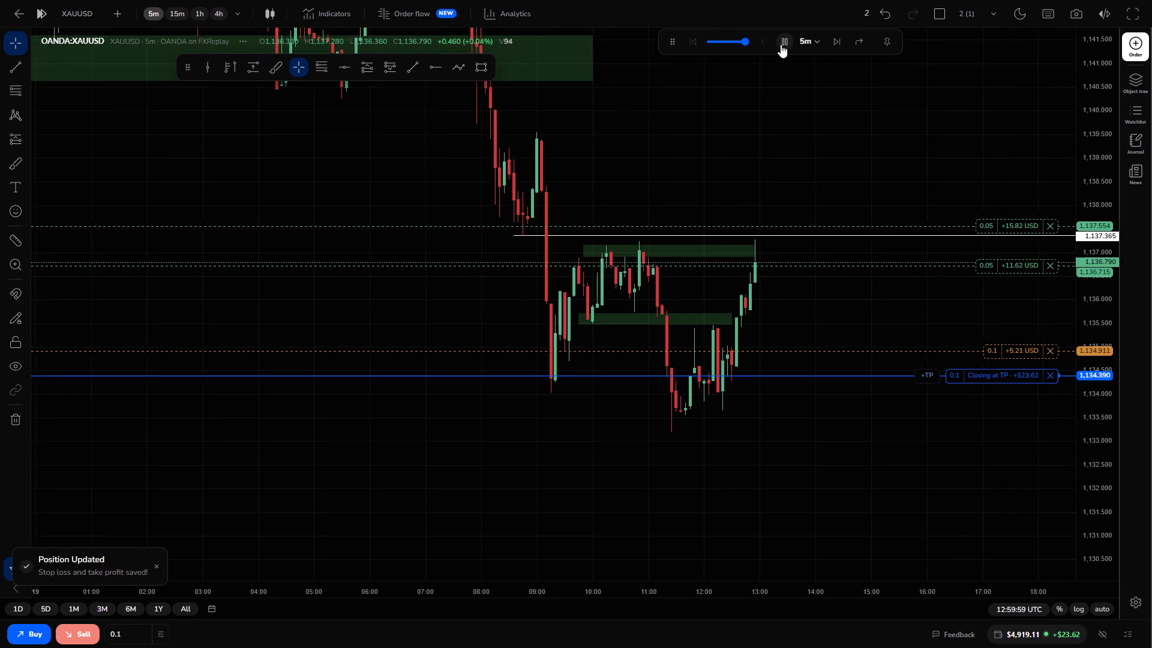
pyautogui.click(781, 44)
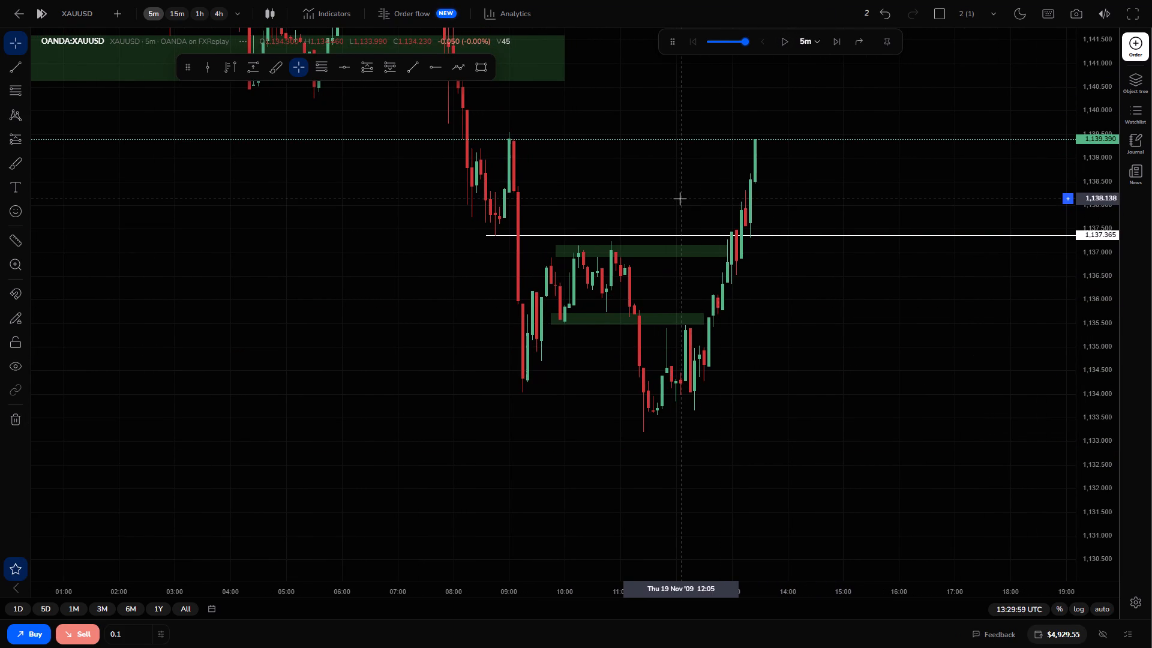
# Review the results of the closed positions and return to the full chart.
pyautogui.moveTo(705, 192); pyautogui.dragTo(760, 226)
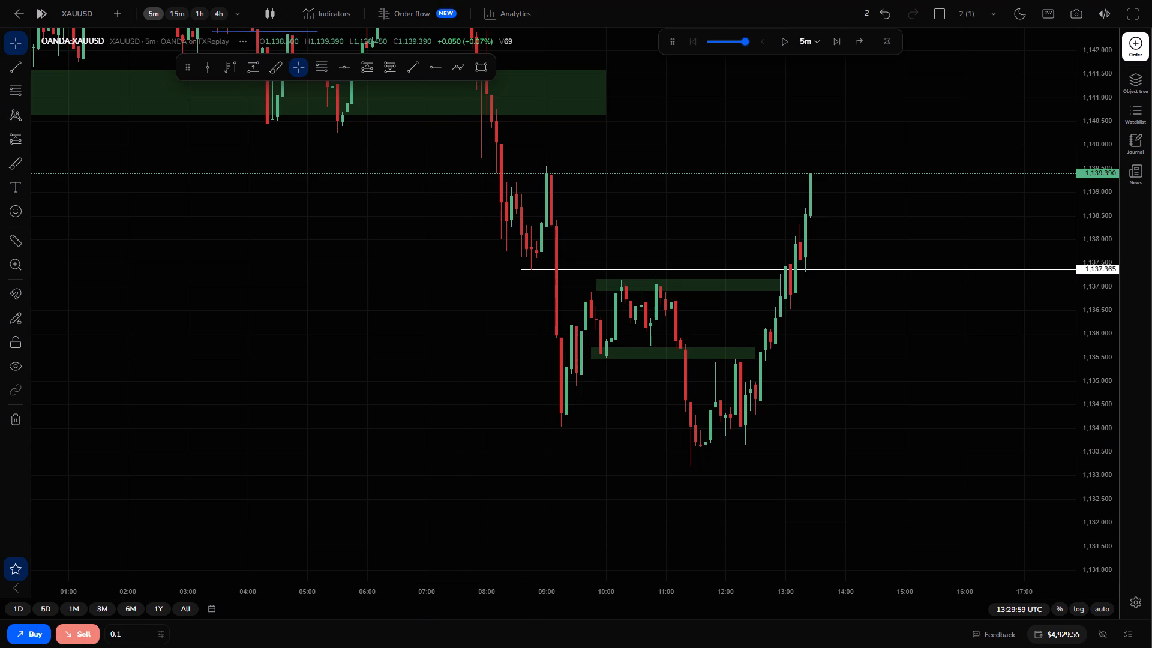
pyautogui.moveTo(559, 620); pyautogui.dragTo(481, 335)
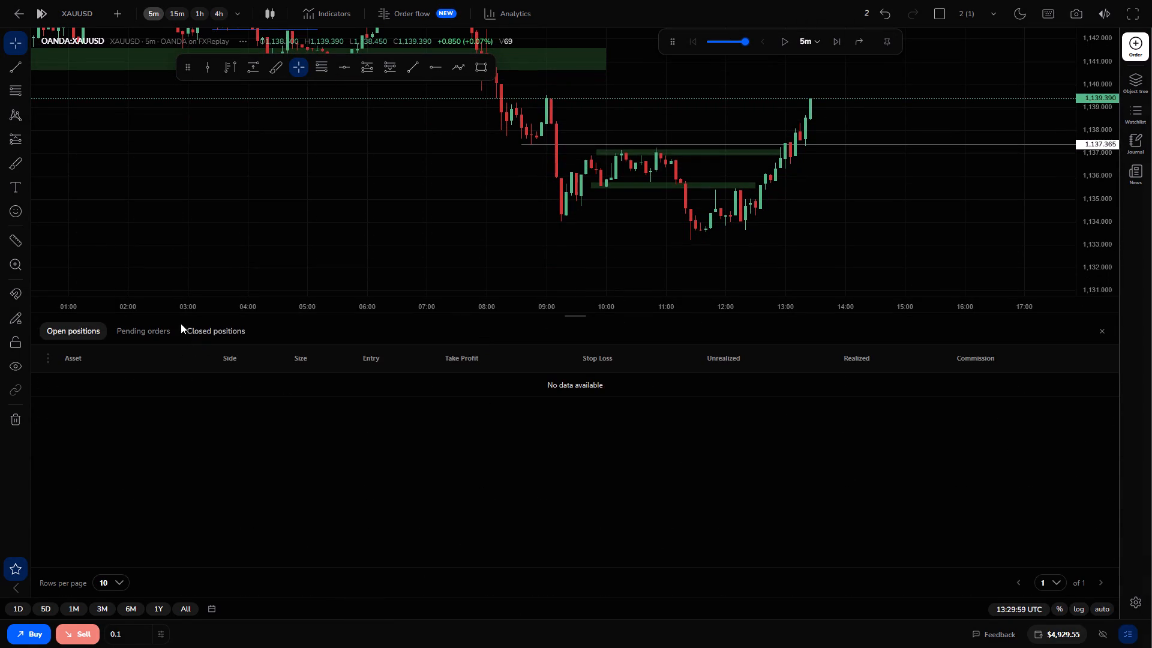
pyautogui.click(211, 335)
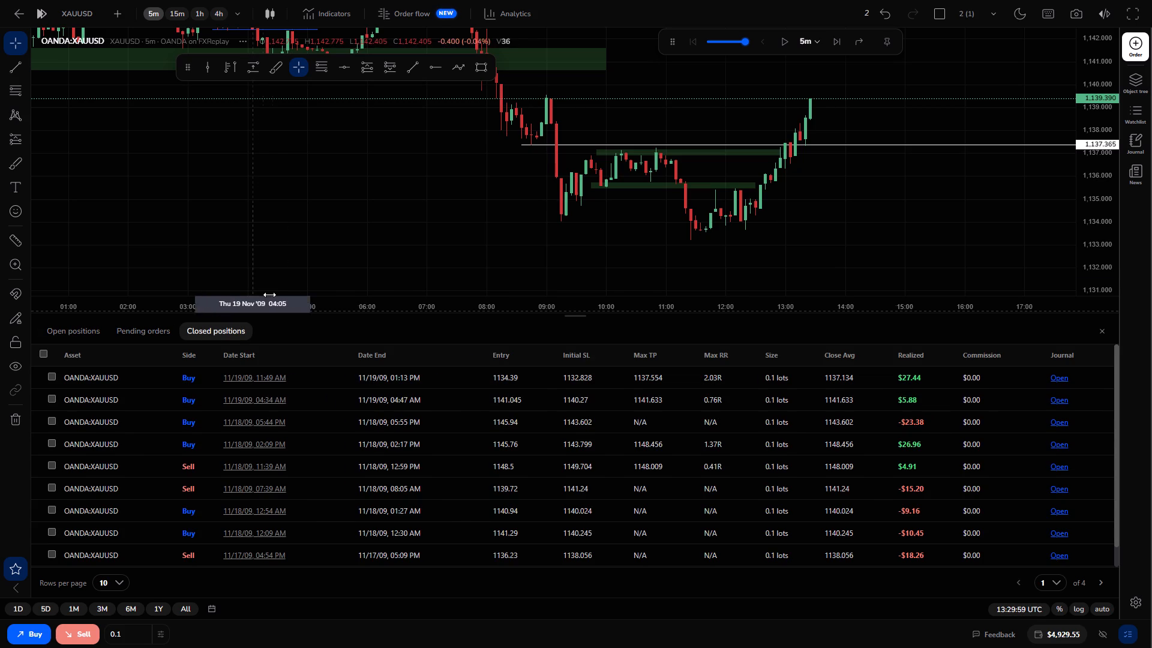
pyautogui.click(278, 260)
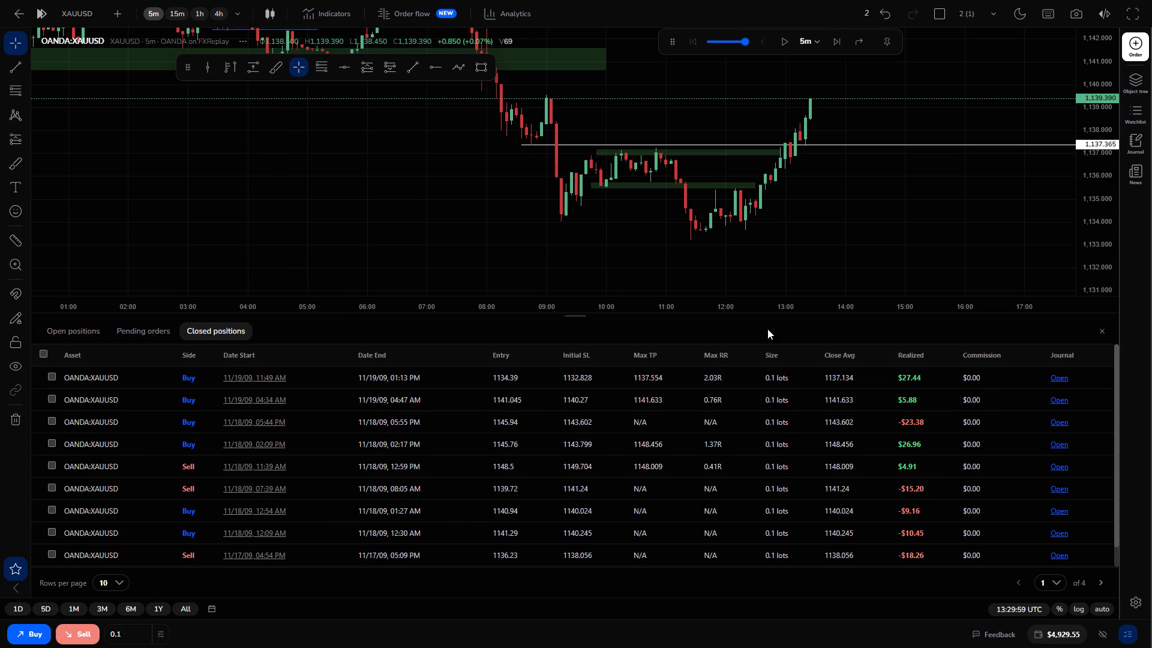
pyautogui.click(1104, 327)
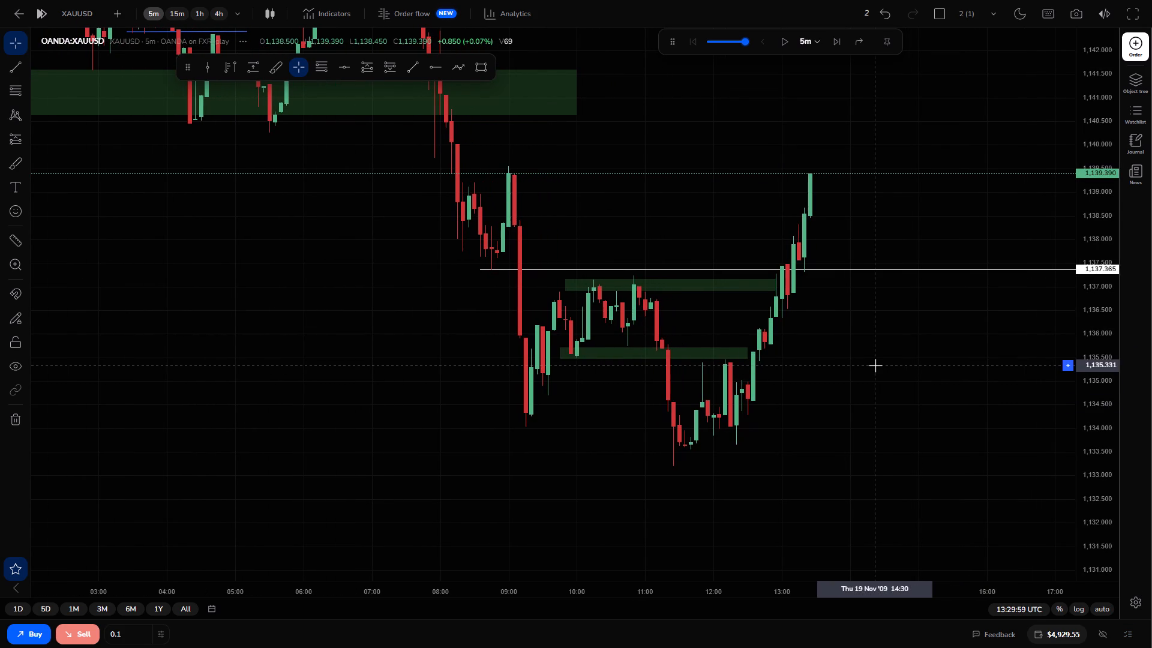
# Advance the replay in single 5m candles to about 15:00 UTC on 19 November.
pyautogui.click(824, 40)
pyautogui.click(834, 42)
pyautogui.doubleClick(834, 42)
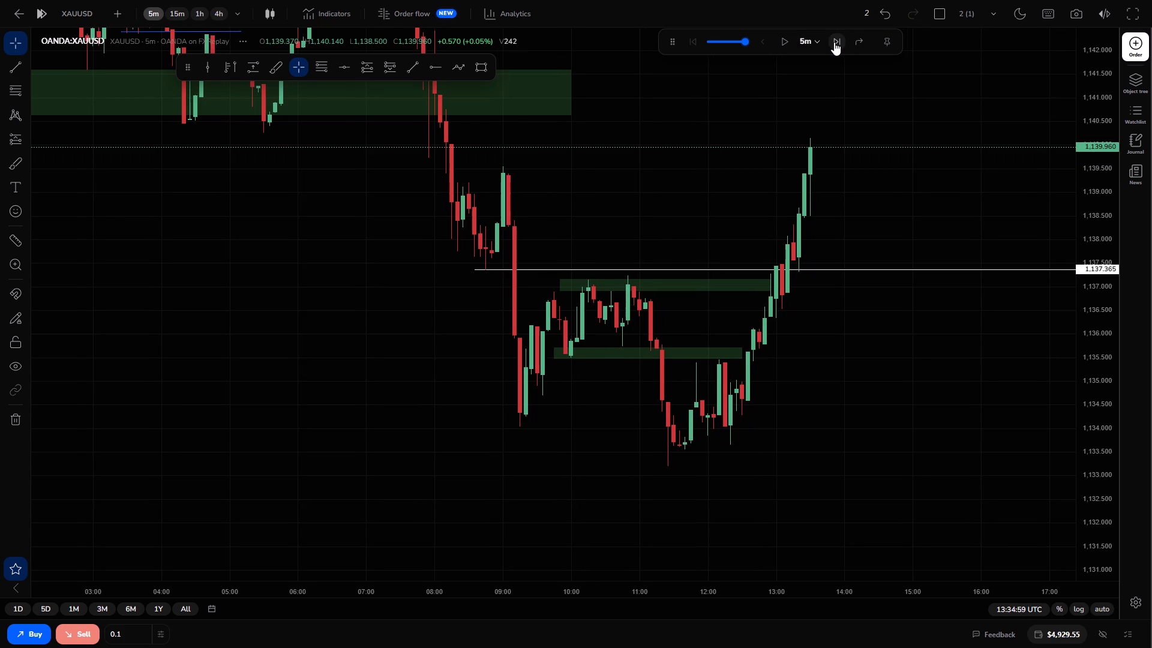
pyautogui.click(834, 42)
pyautogui.click(834, 42)
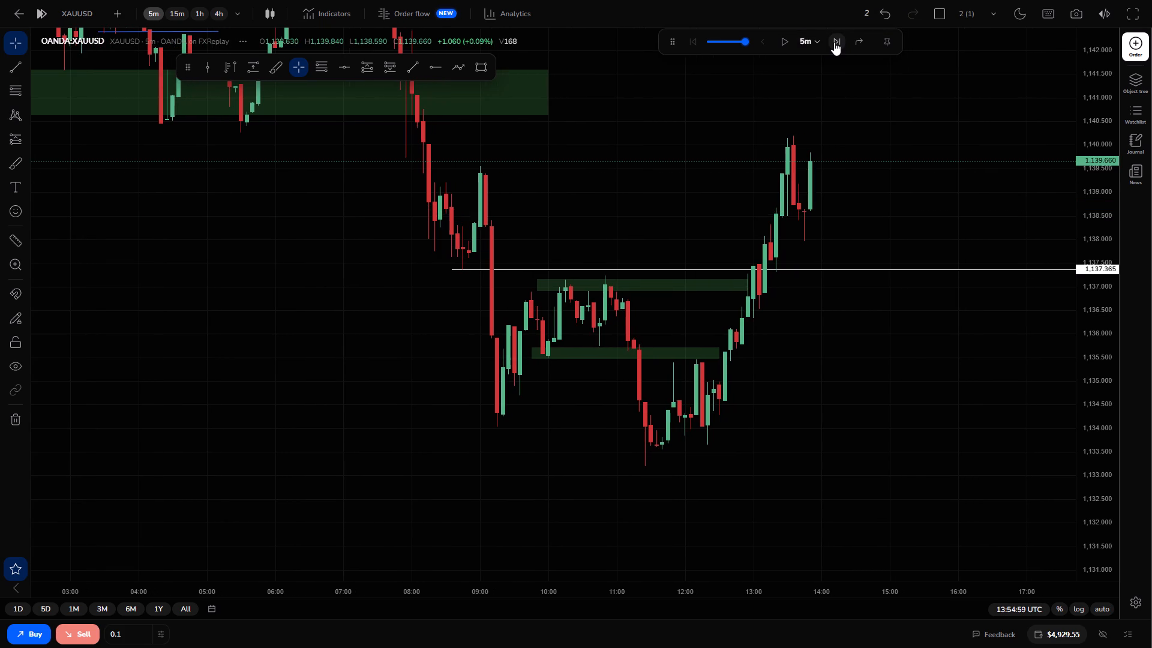
pyautogui.doubleClick(834, 42)
pyautogui.click(834, 42)
pyautogui.doubleClick(834, 42)
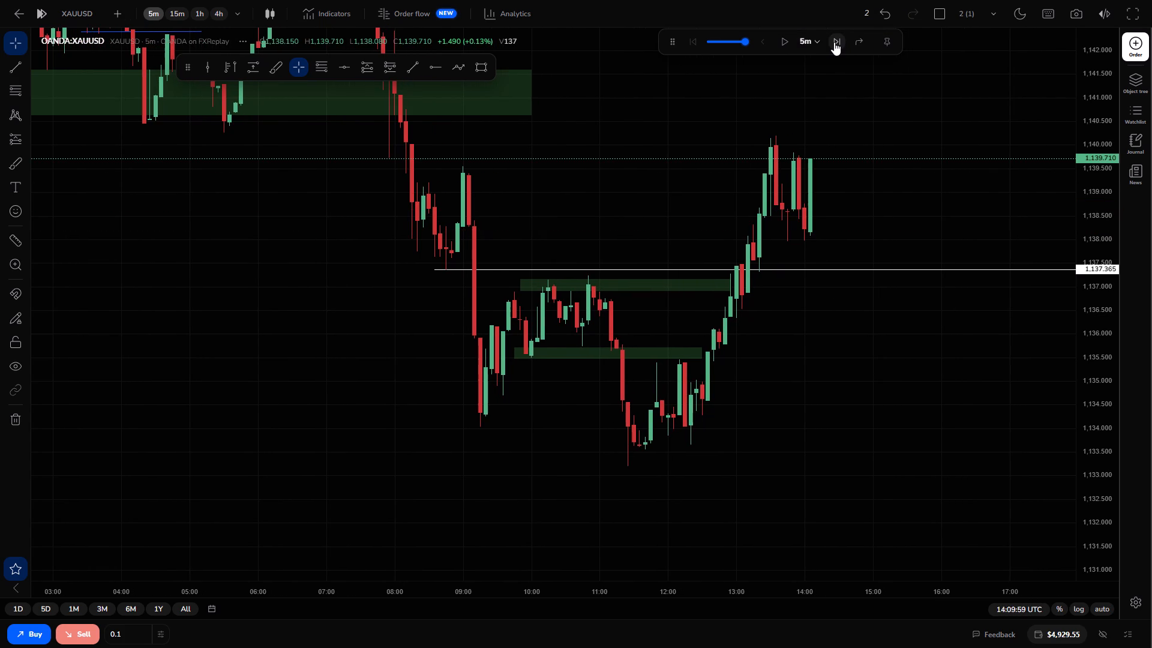
pyautogui.doubleClick(834, 42)
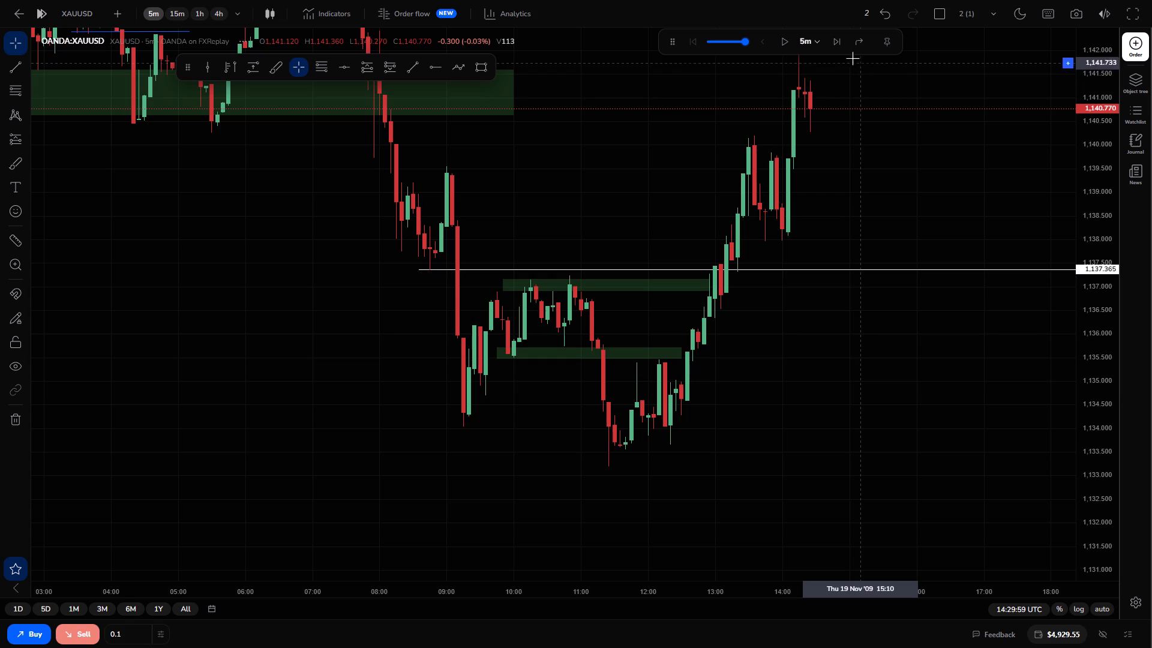
pyautogui.click(836, 47)
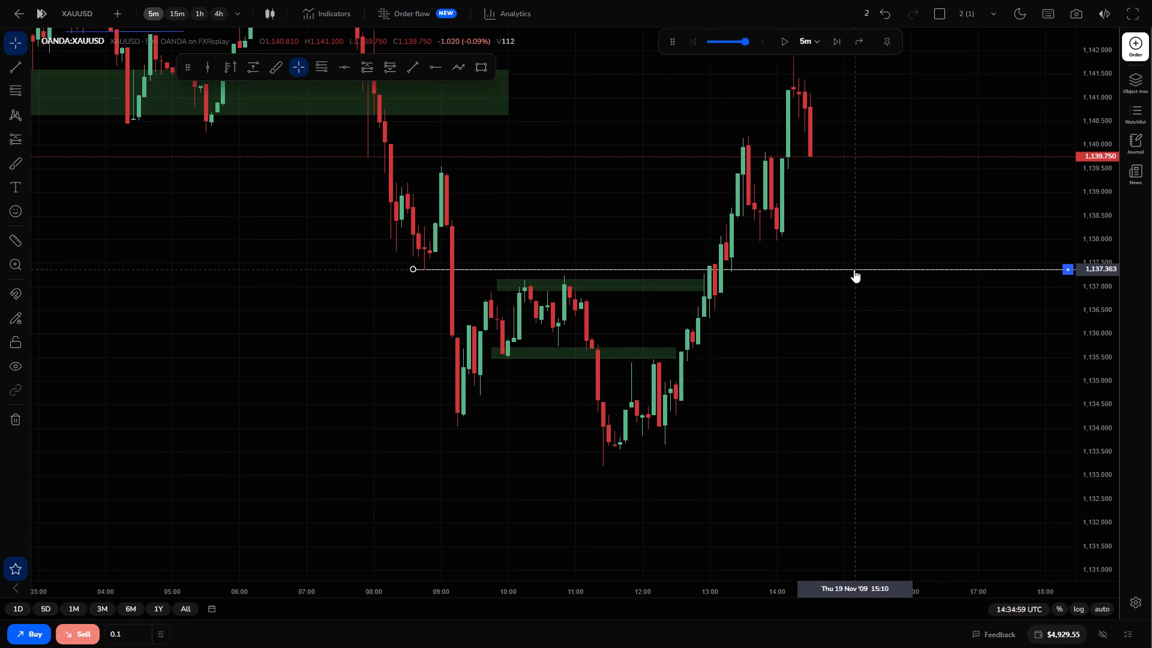
pyautogui.tripleClick(840, 46)
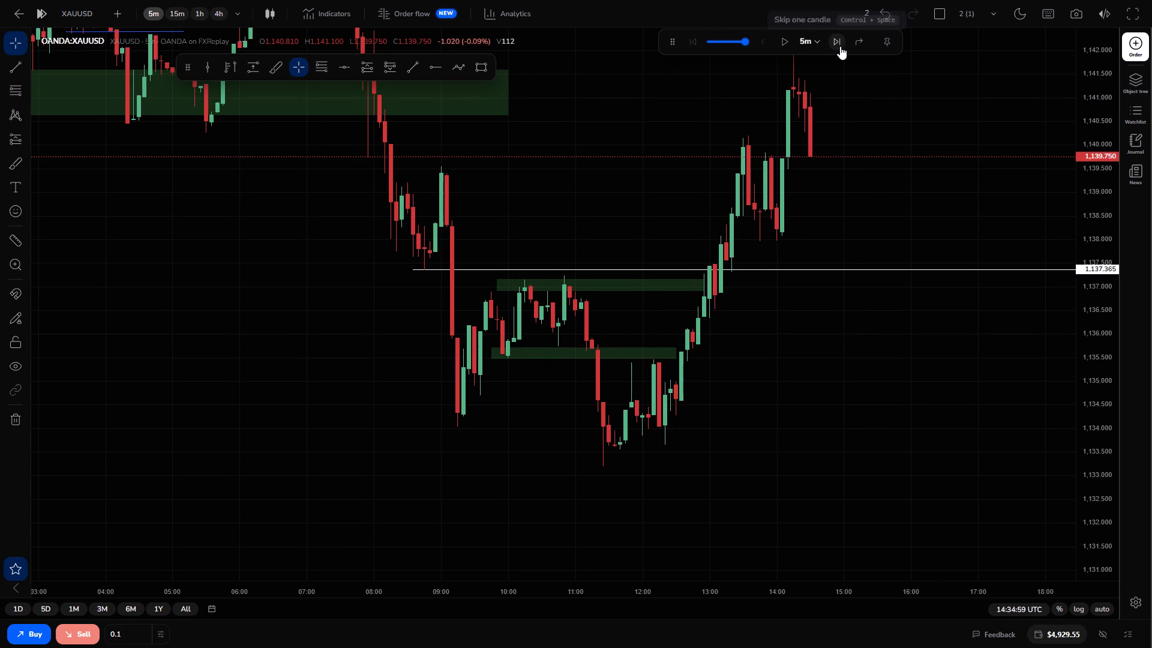
pyautogui.click(840, 46)
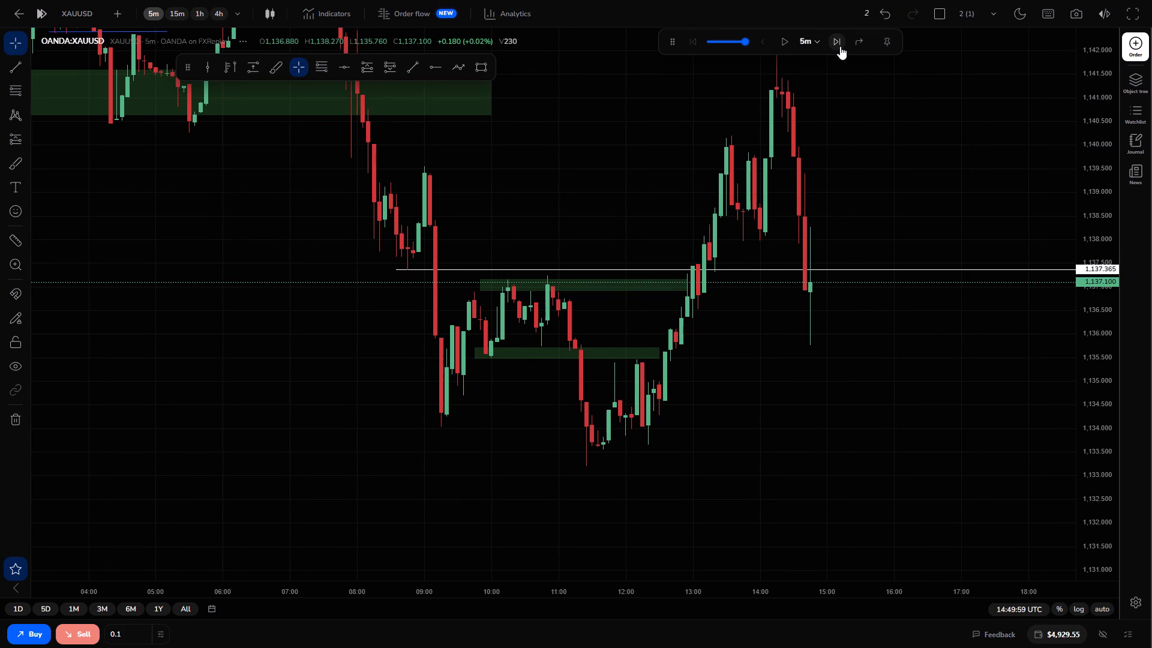
pyautogui.click(840, 46)
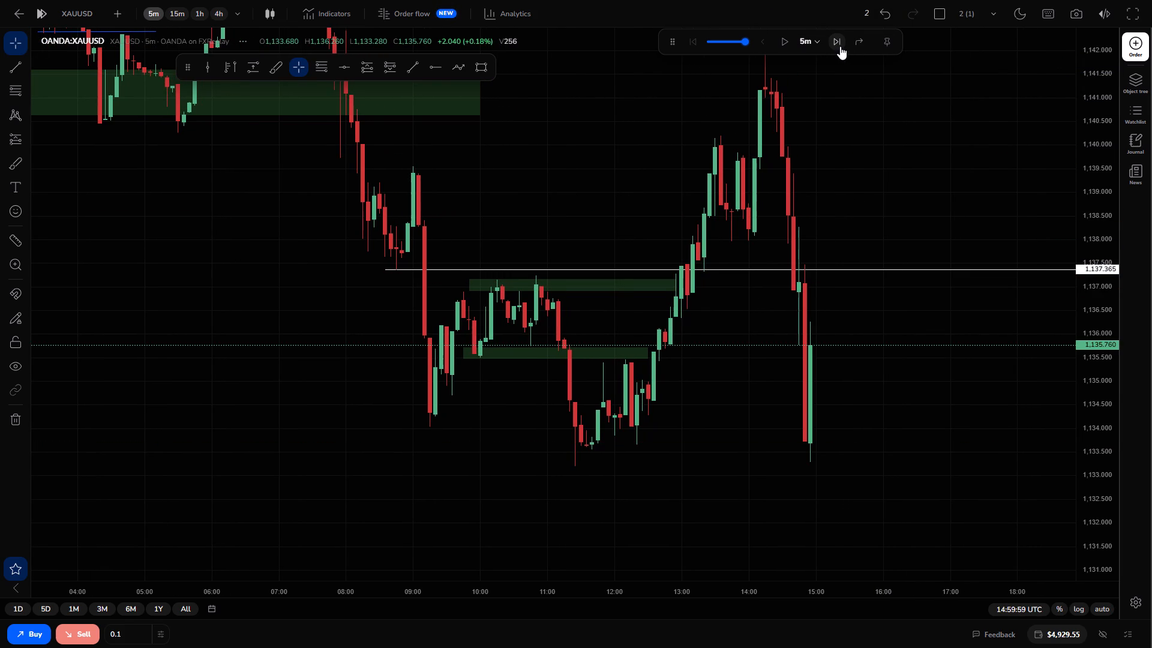
pyautogui.moveTo(1100, 206); pyautogui.dragTo(1093, 316)
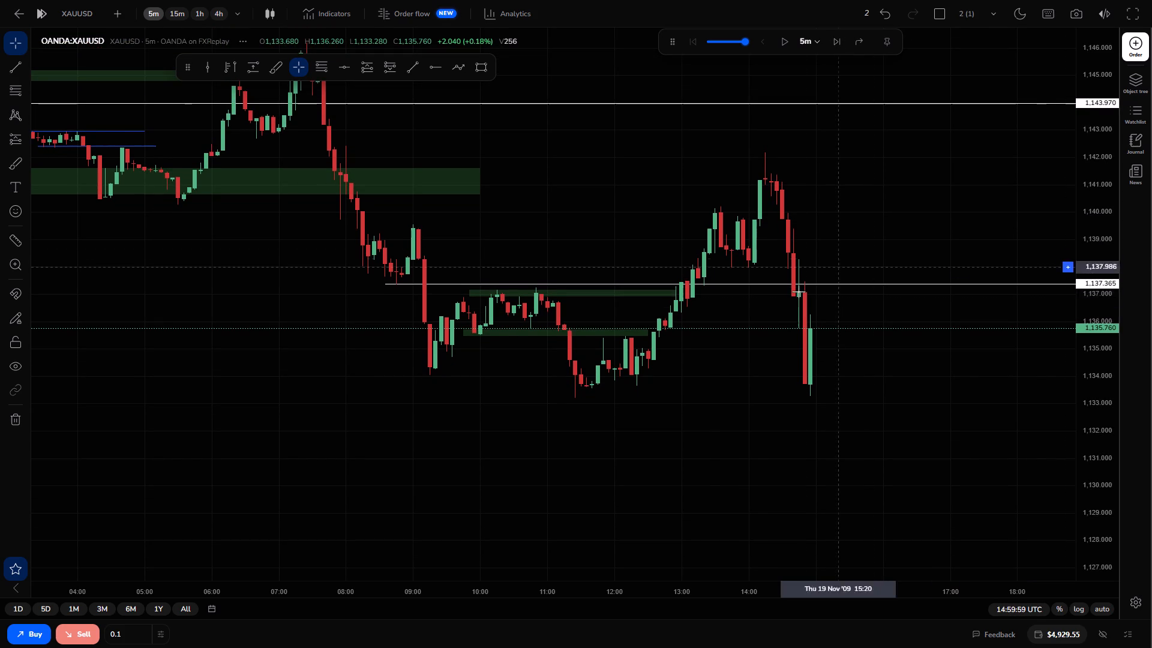